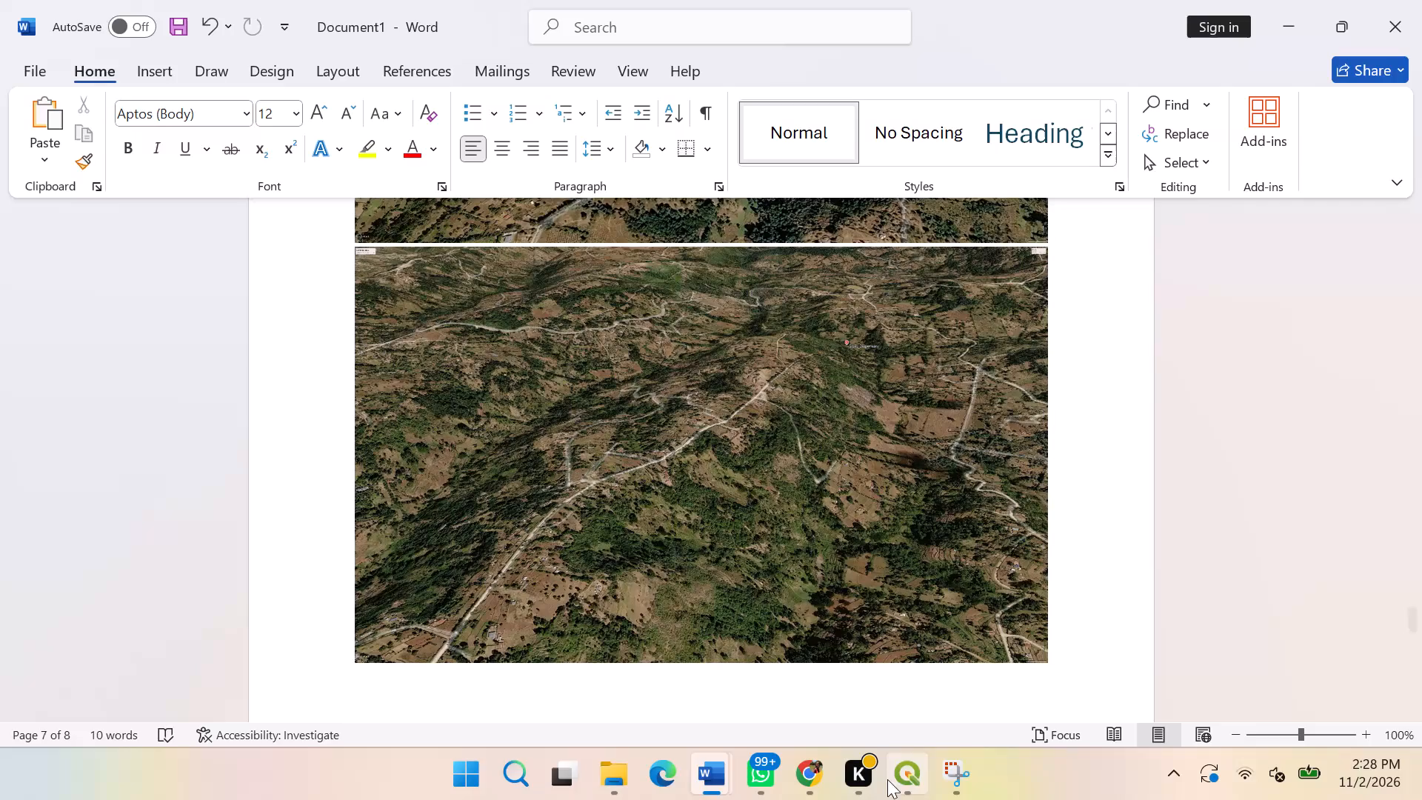
Switch to the untitled QGIS project.
click(918, 780)
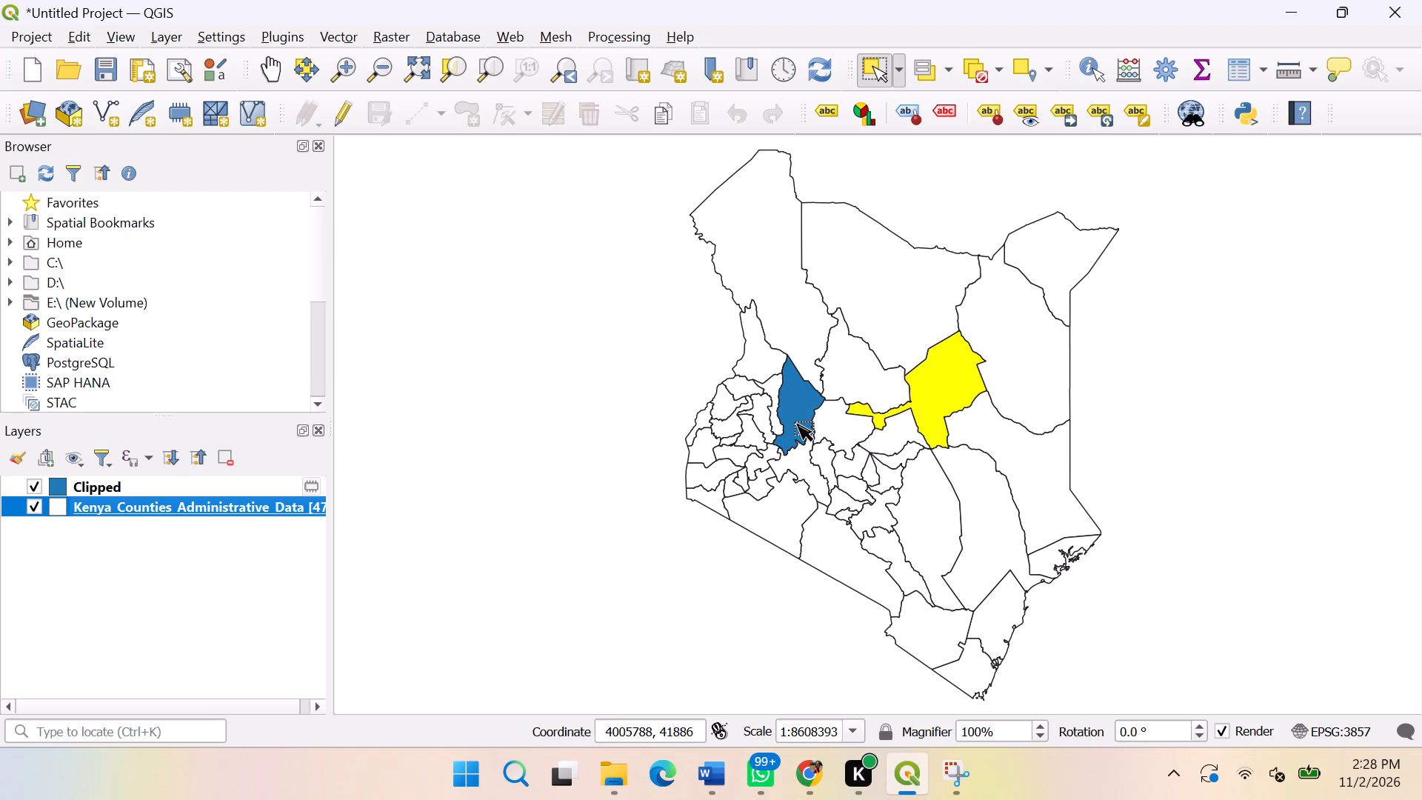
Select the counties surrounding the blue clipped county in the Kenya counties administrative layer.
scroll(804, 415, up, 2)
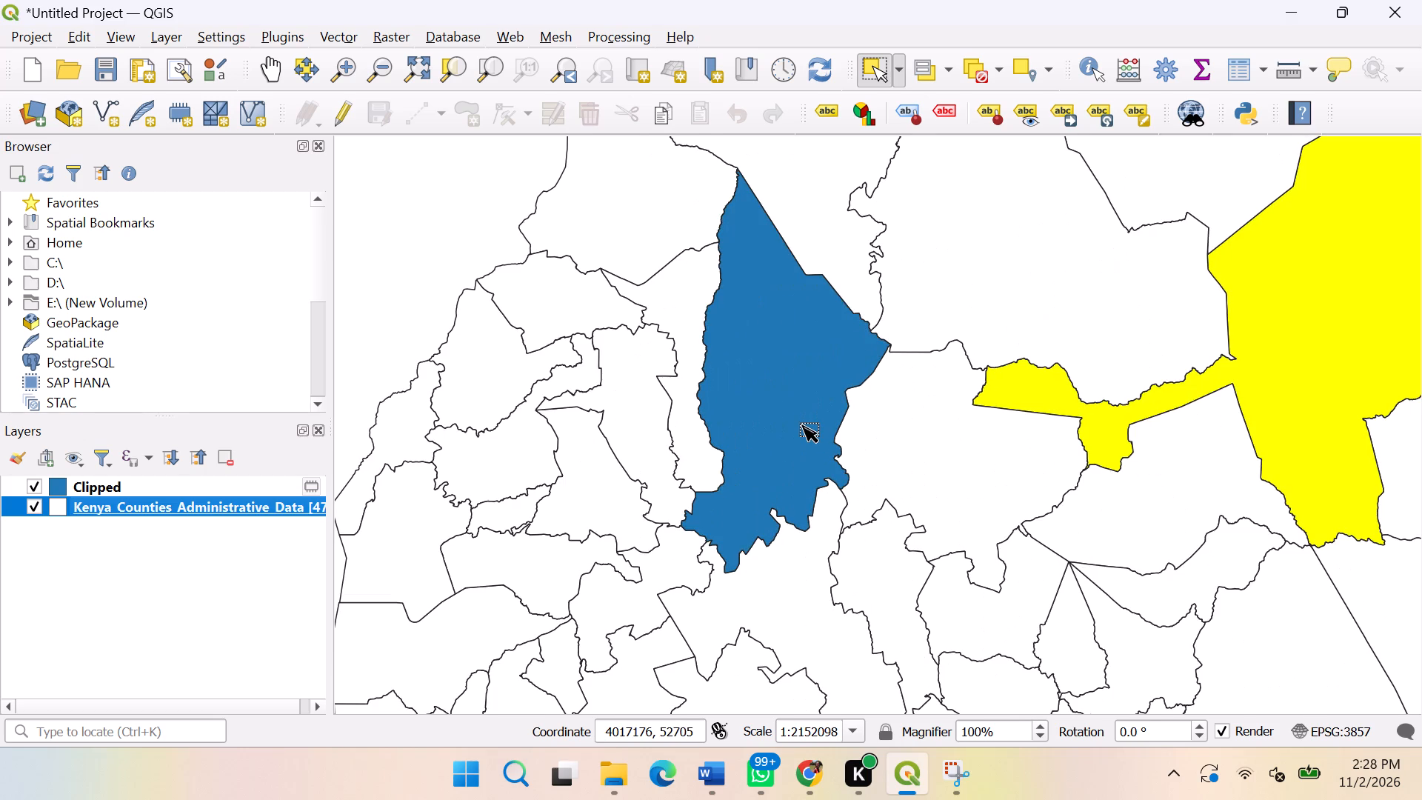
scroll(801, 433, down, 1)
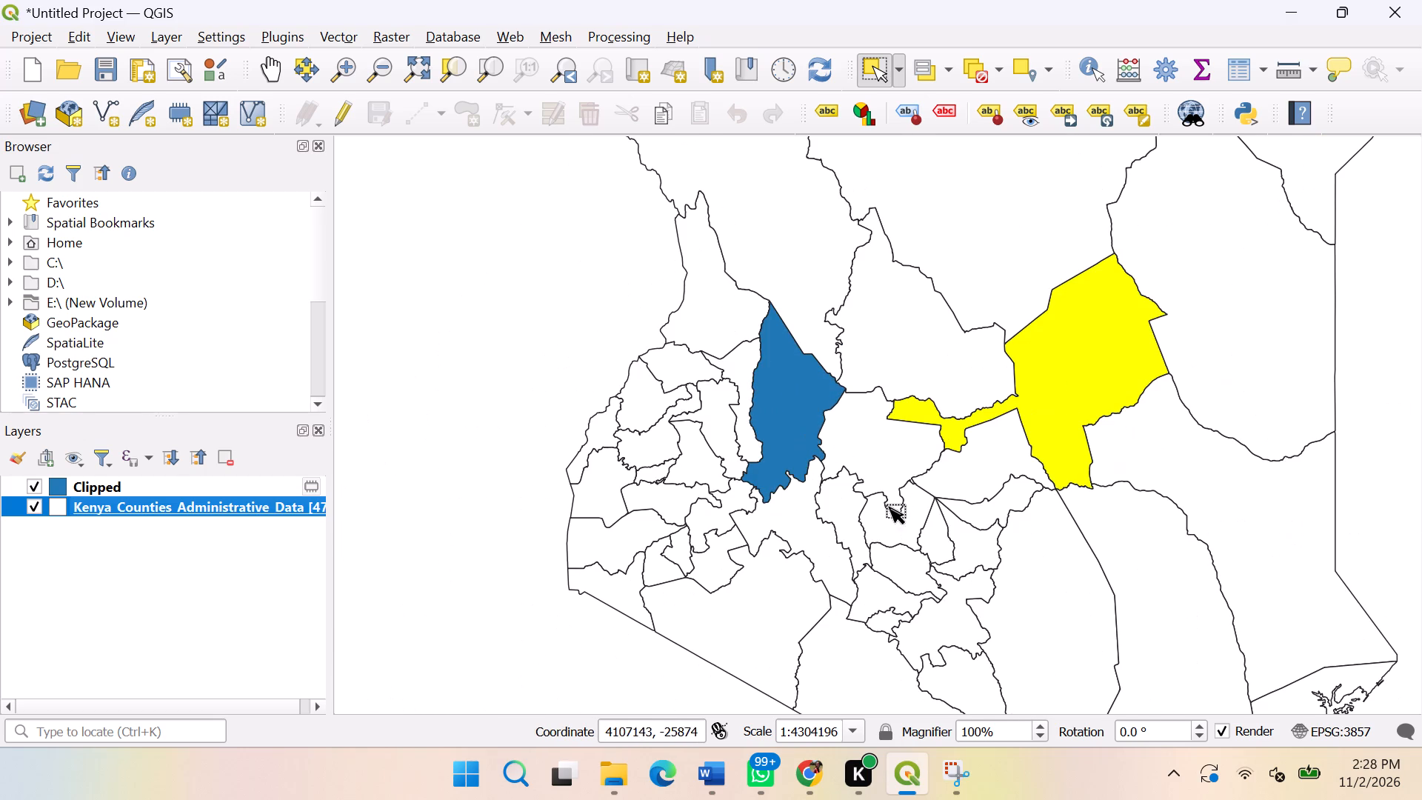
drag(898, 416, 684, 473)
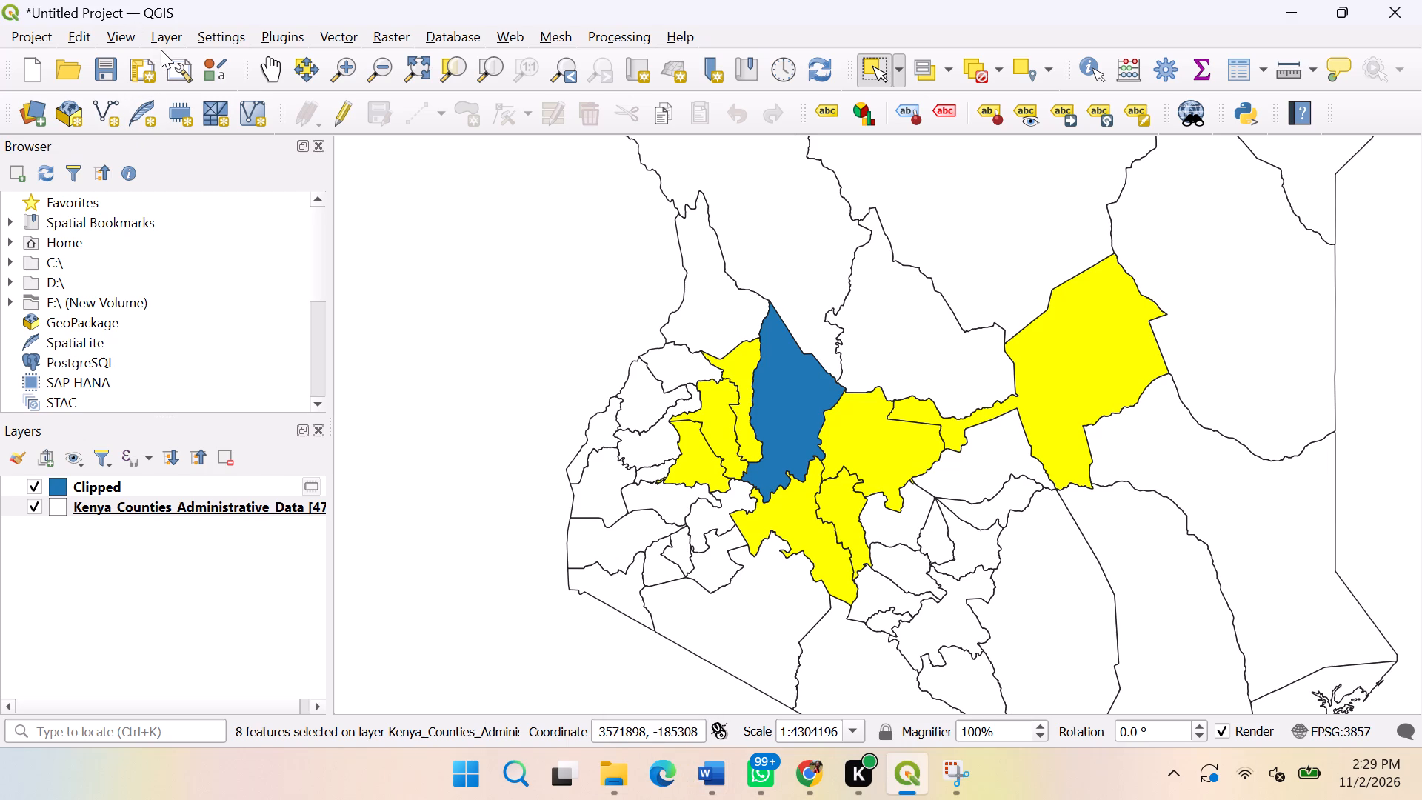
Start a new empty project, discarding the temporary scratch layer and the unsaved changes of the current project.
click(28, 35)
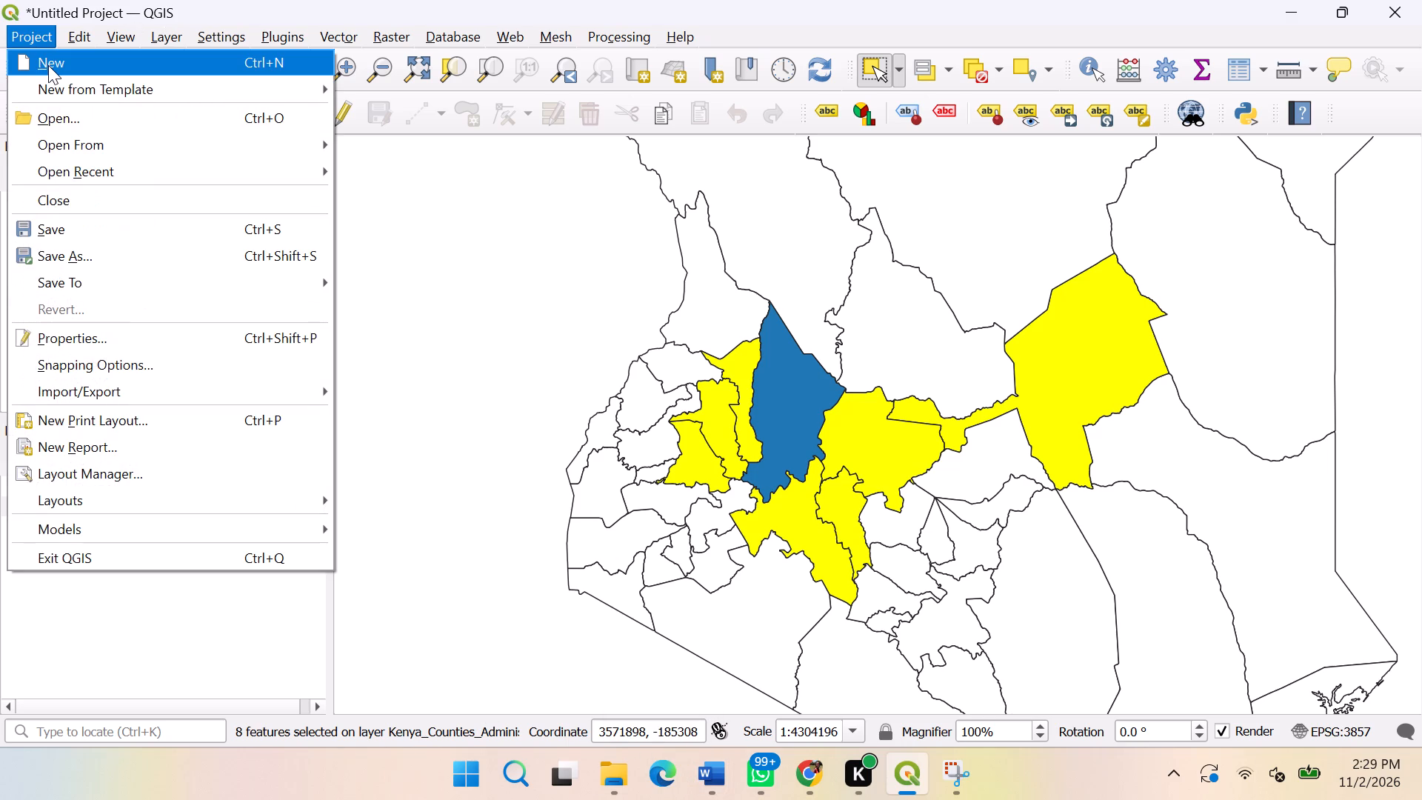
click(48, 65)
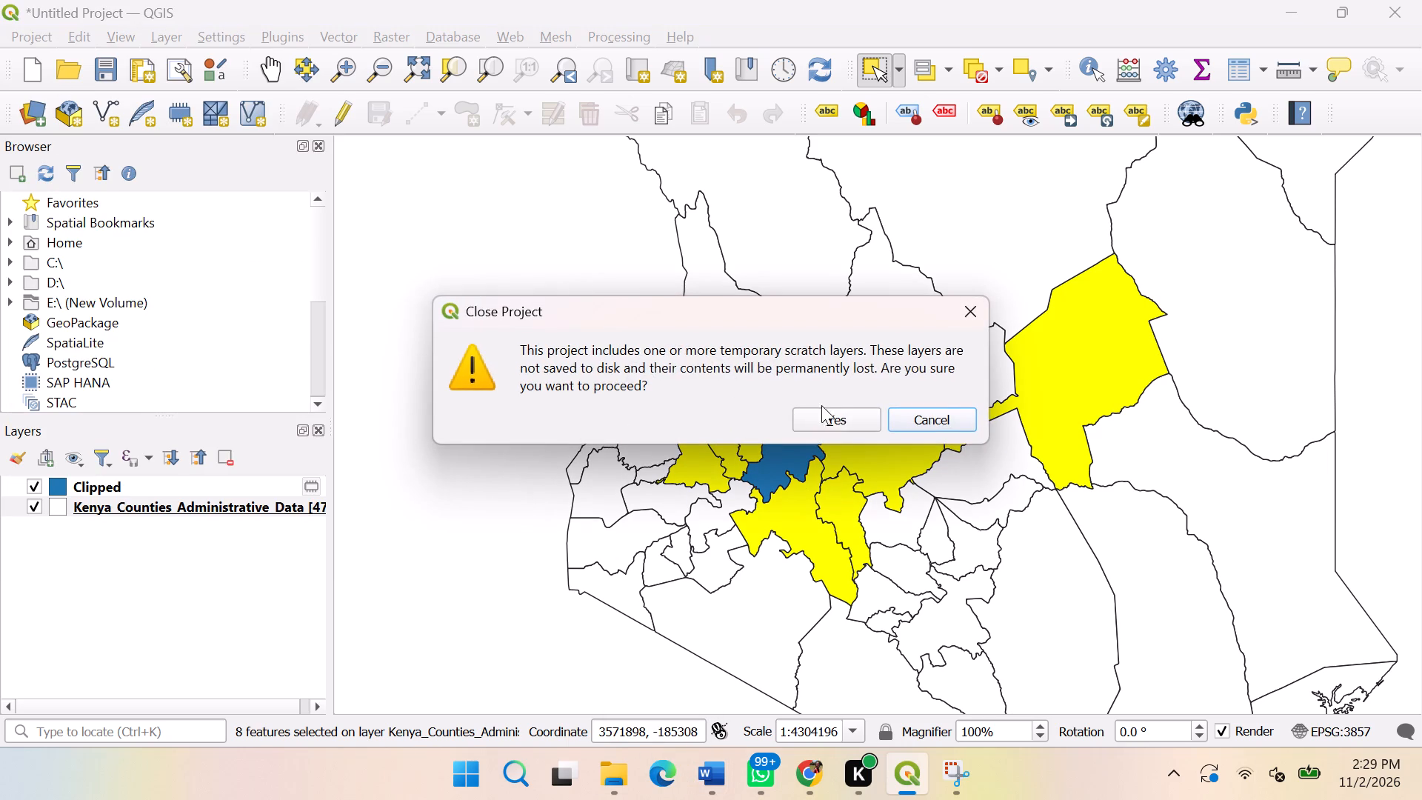
click(837, 408)
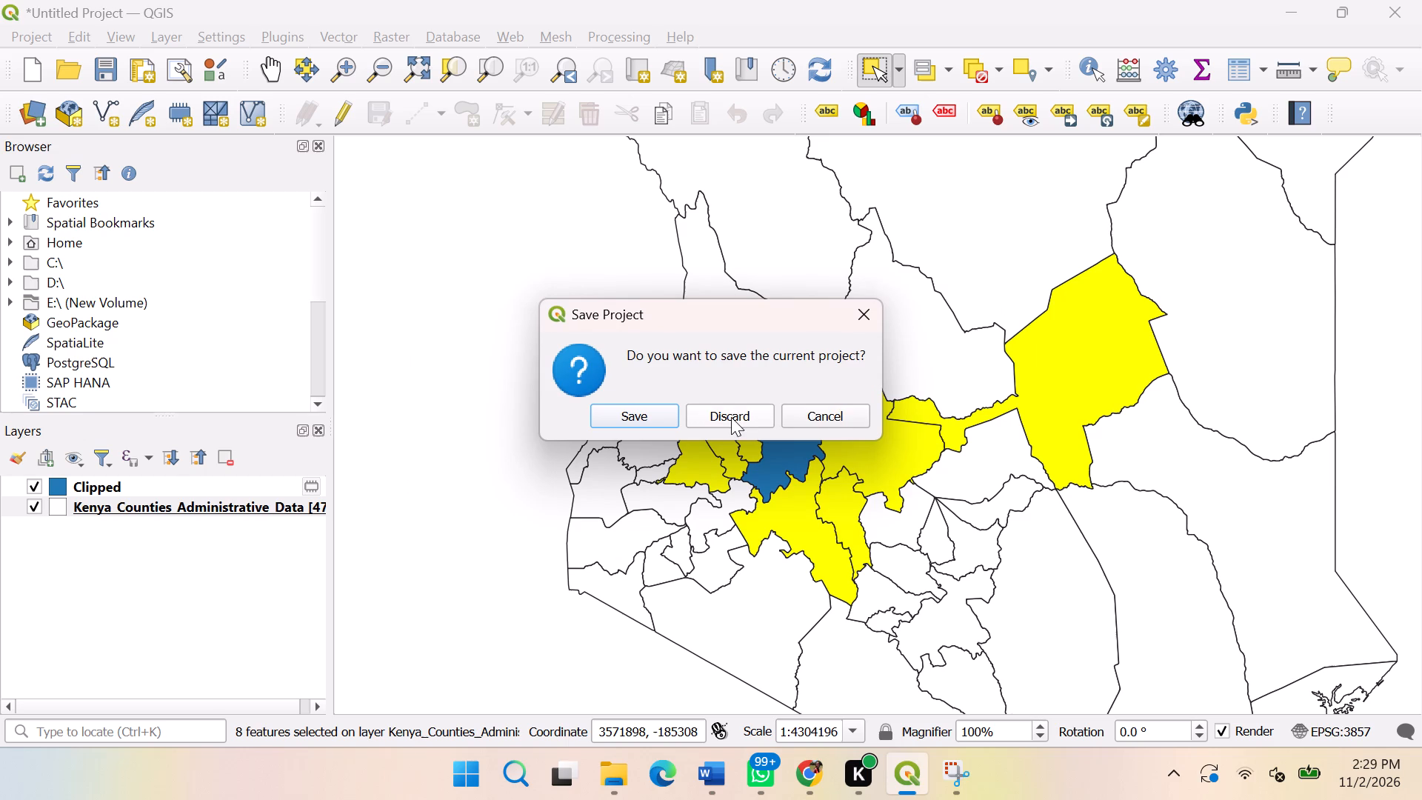
click(731, 417)
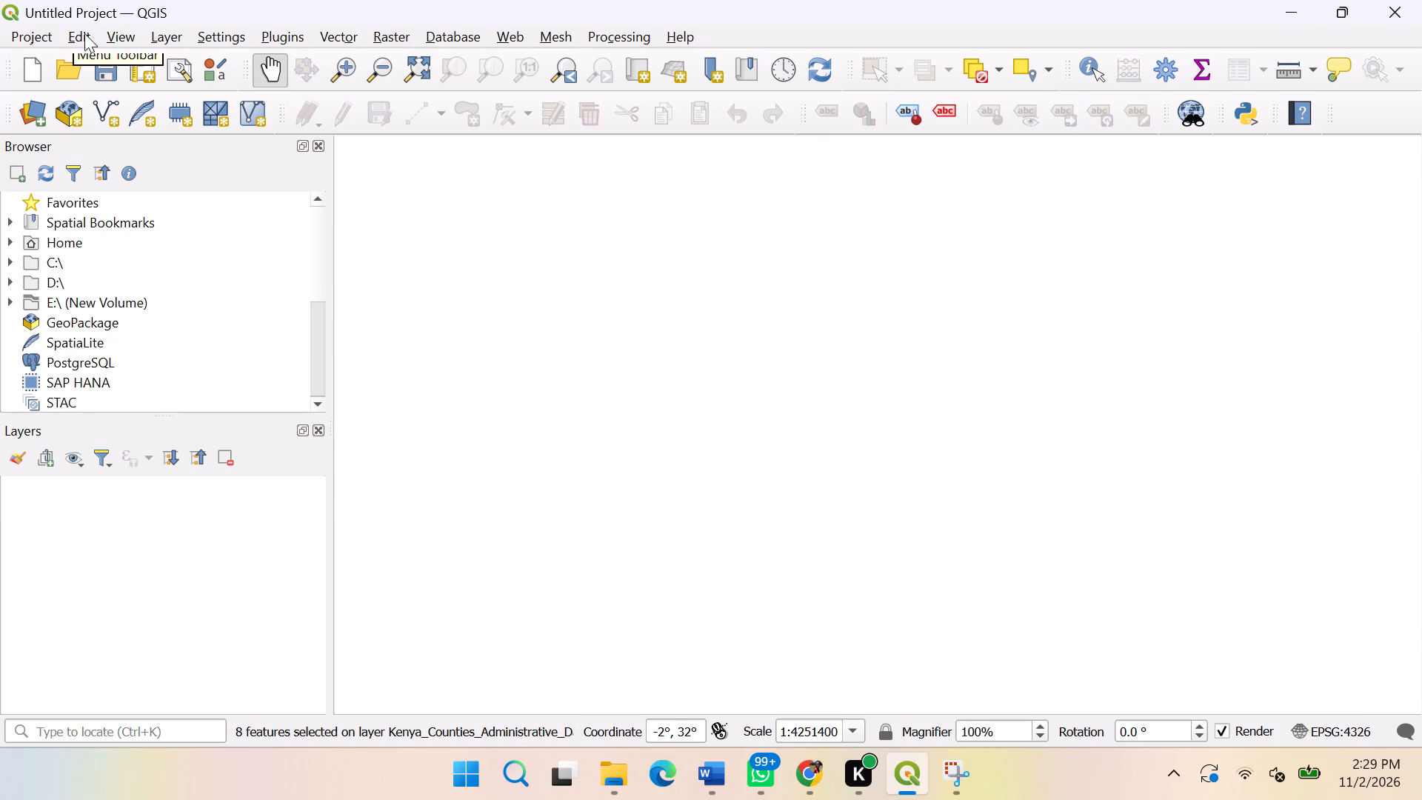
Open the Georeferencer and load the raster image KAPCHEPKOR 2 from the PHOTO-G folder.
click(171, 35)
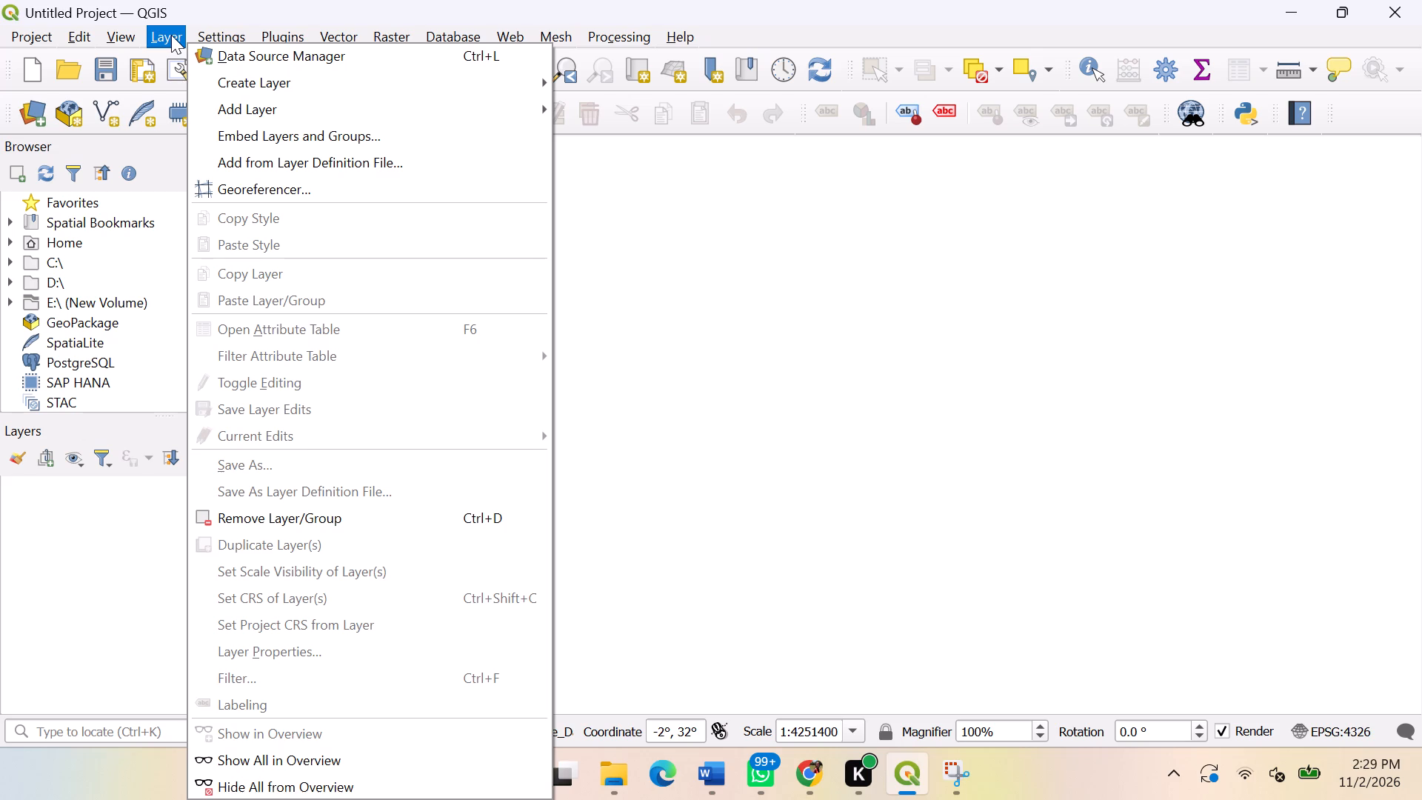
click(235, 179)
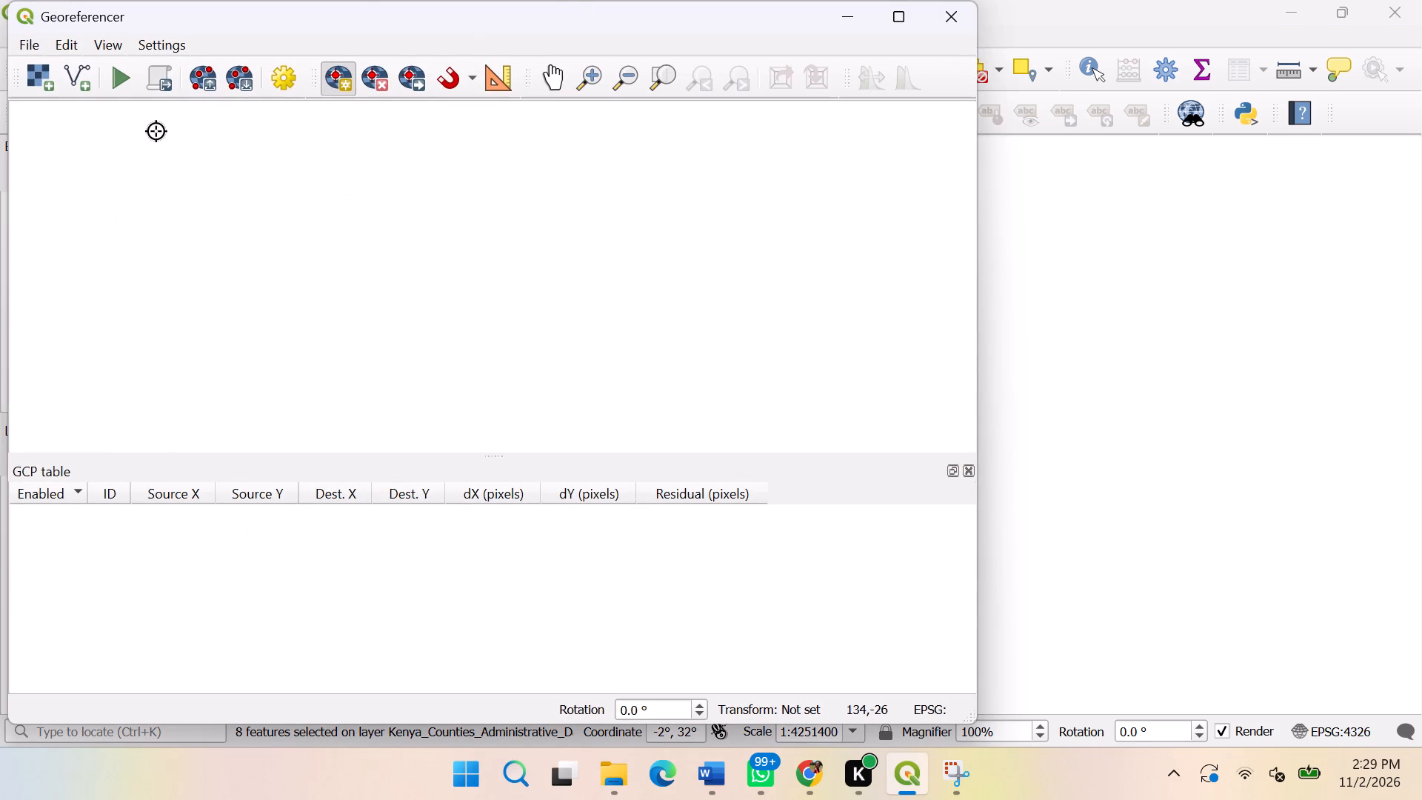
click(48, 87)
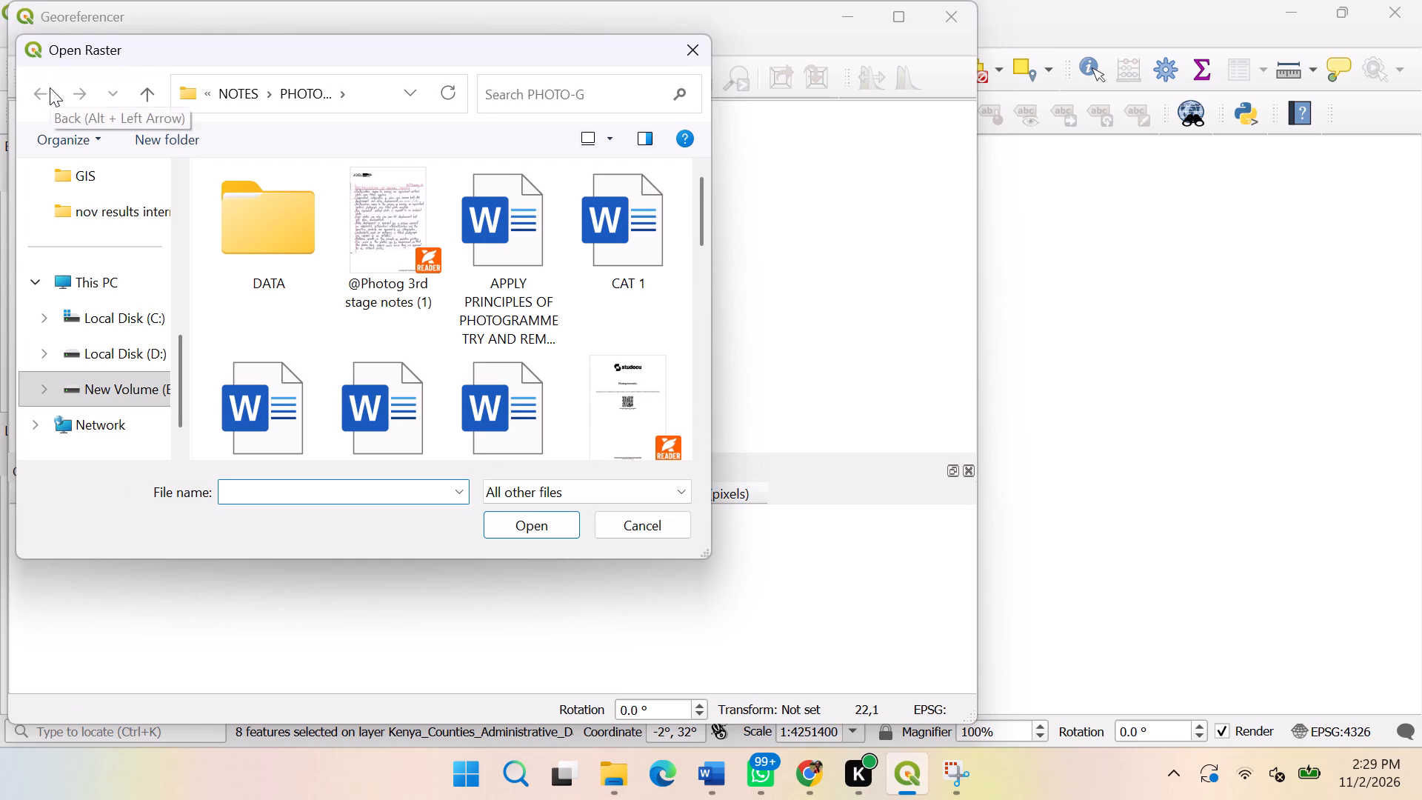
scroll(382, 286, down, 3)
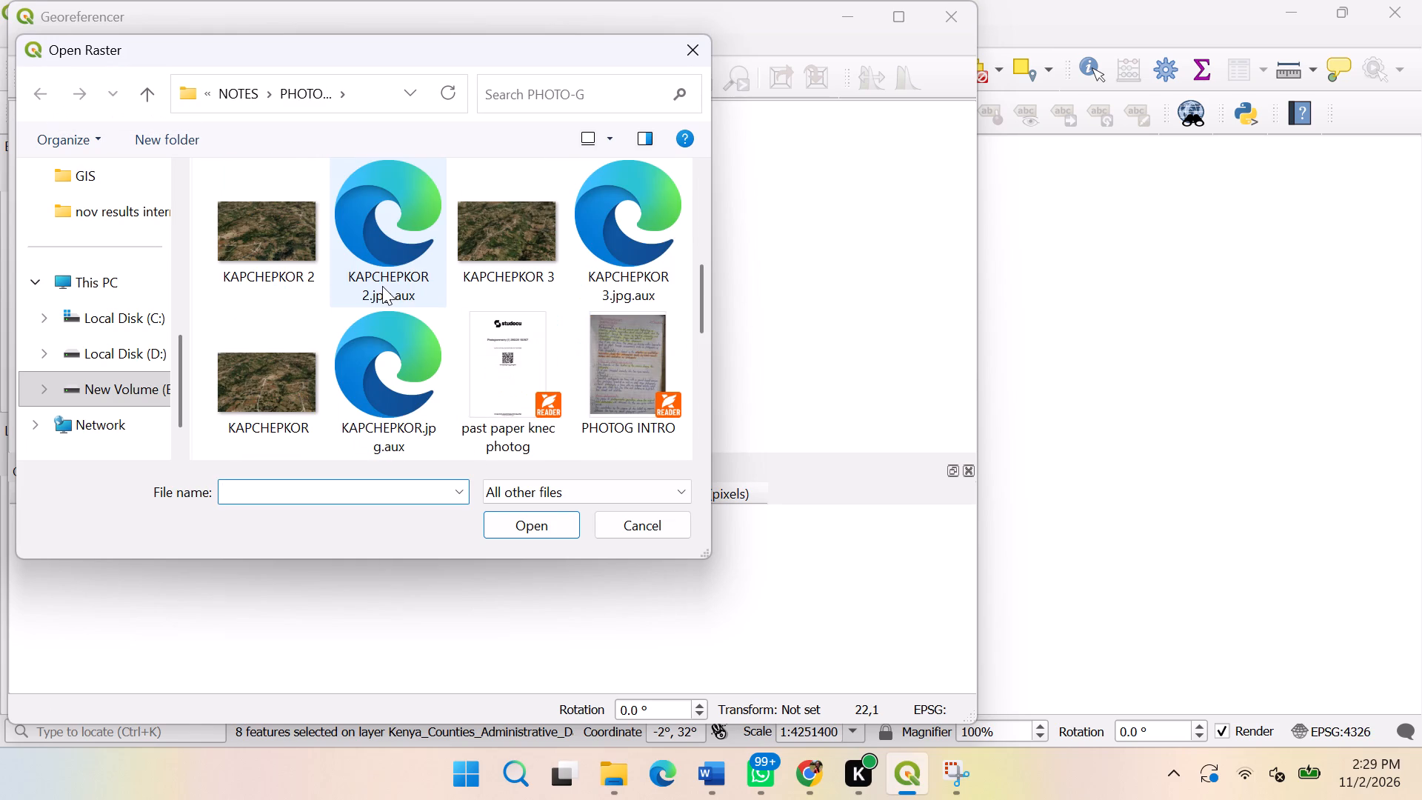
click(278, 251)
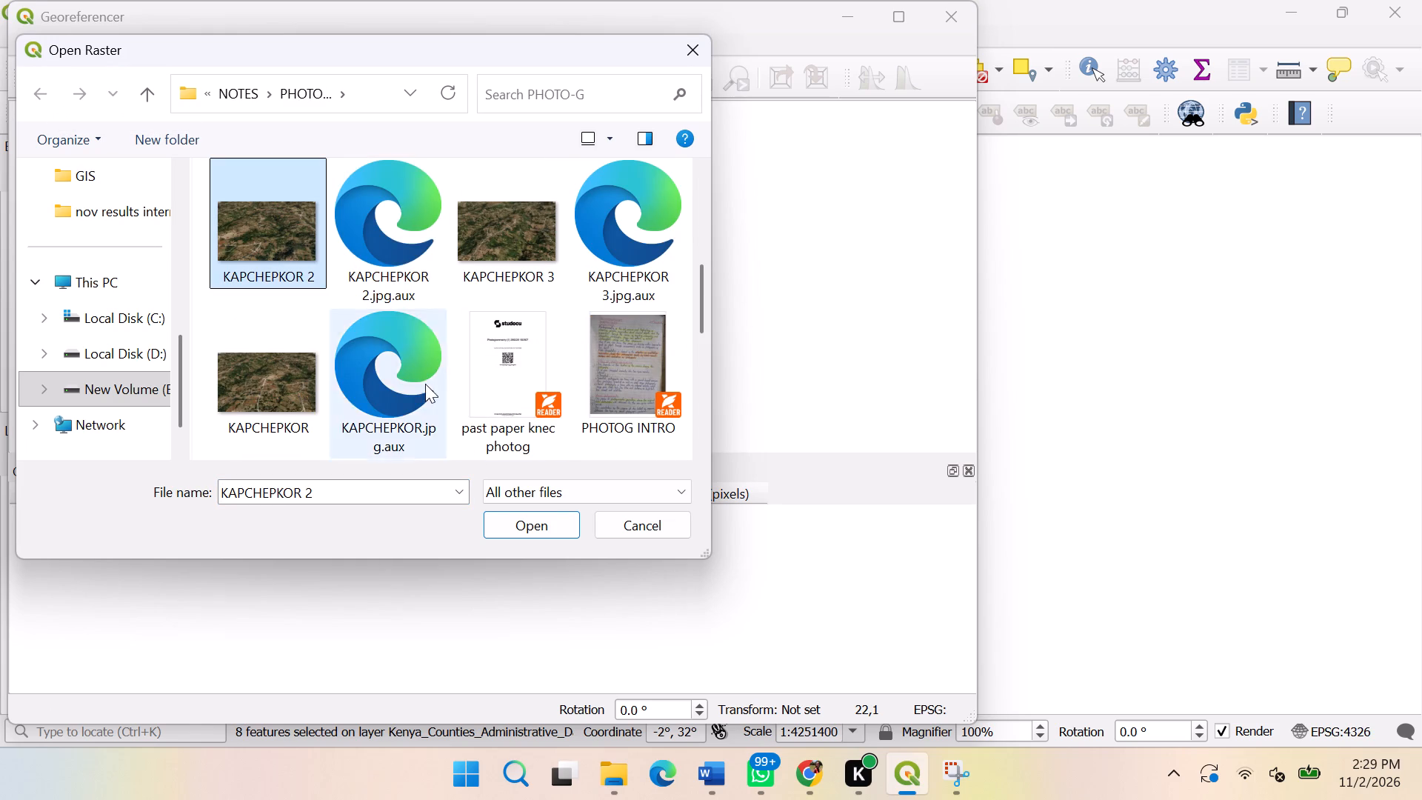
click(547, 528)
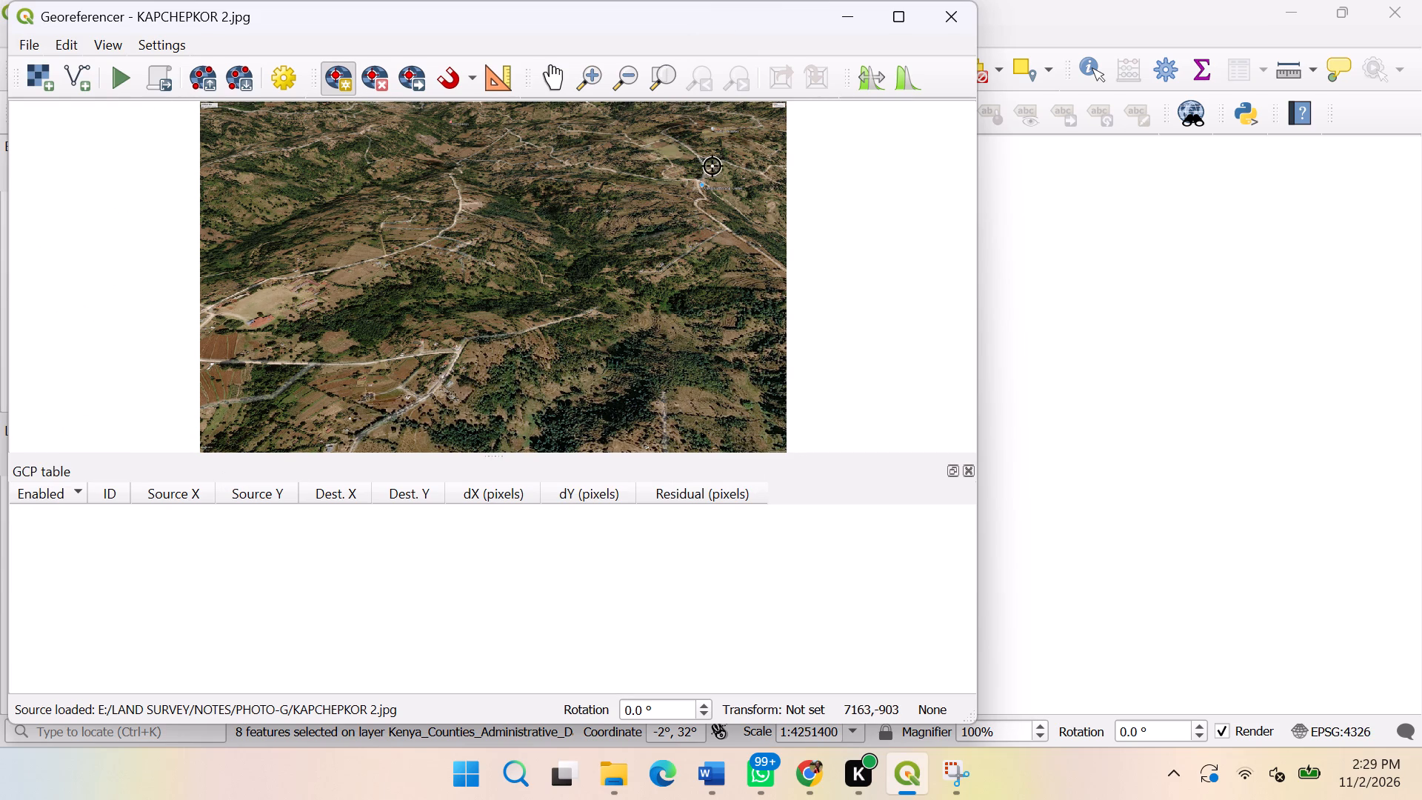
Examine the loaded image closely around the shopping centre road junction and the red-roofed buildings beside the open field.
scroll(693, 158, up, 1)
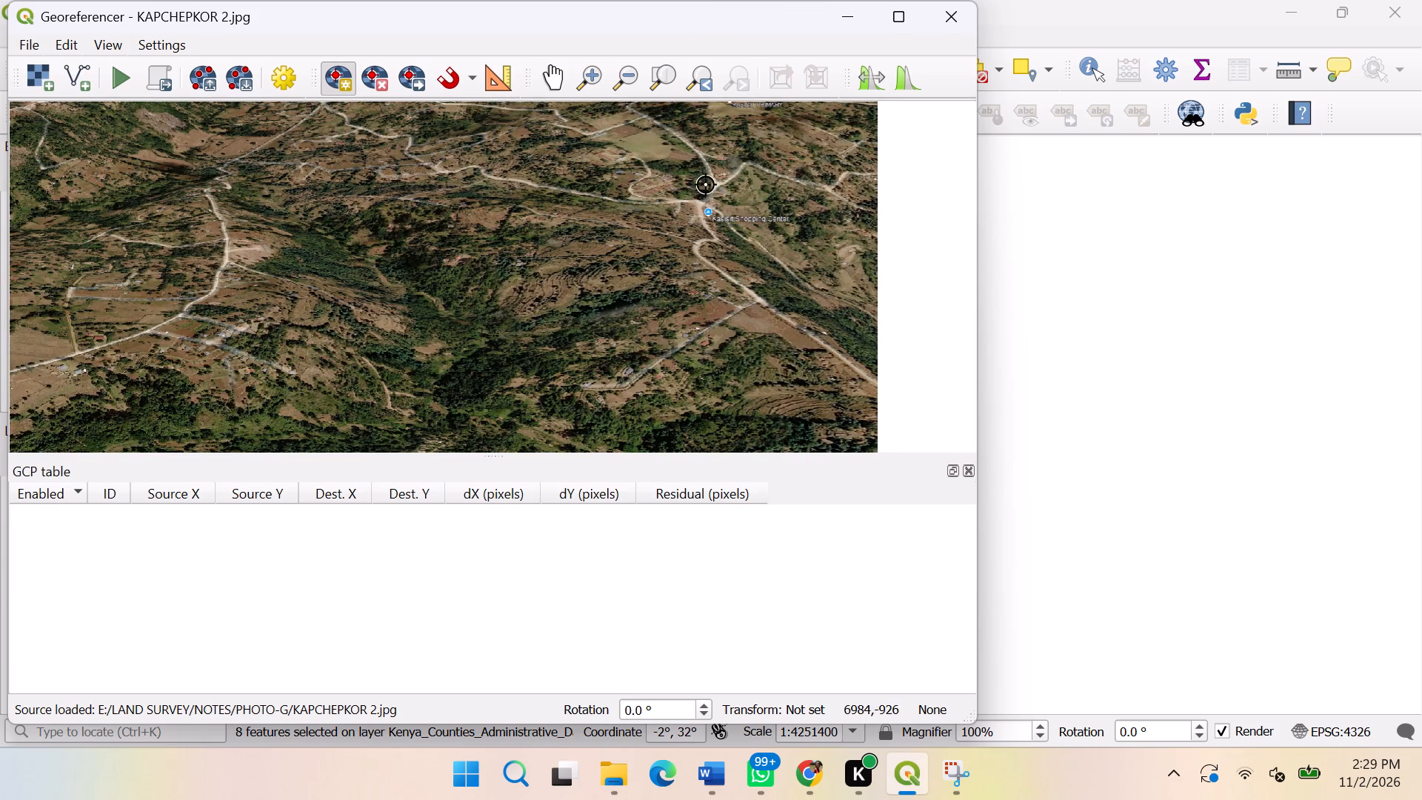
scroll(719, 207, up, 2)
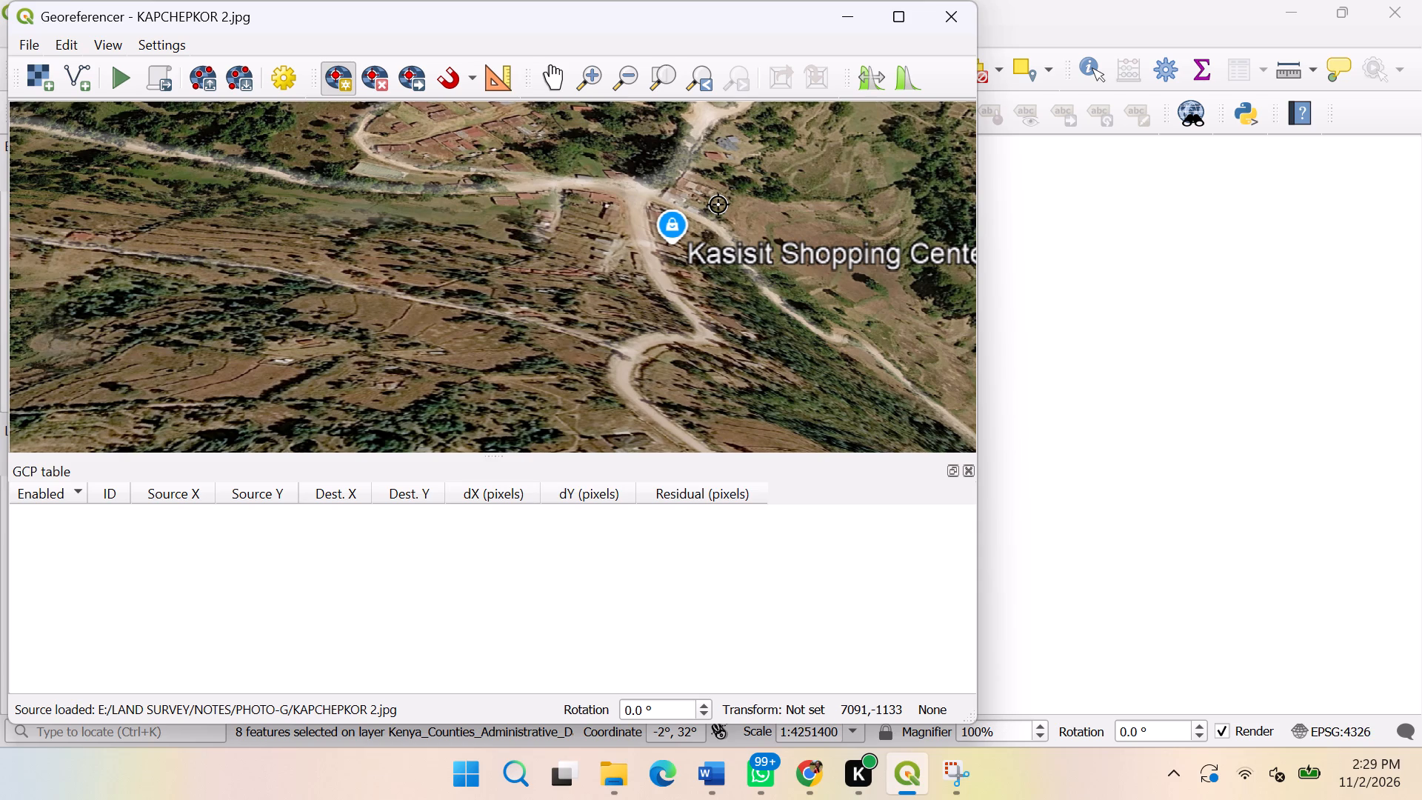
scroll(718, 204, down, 2)
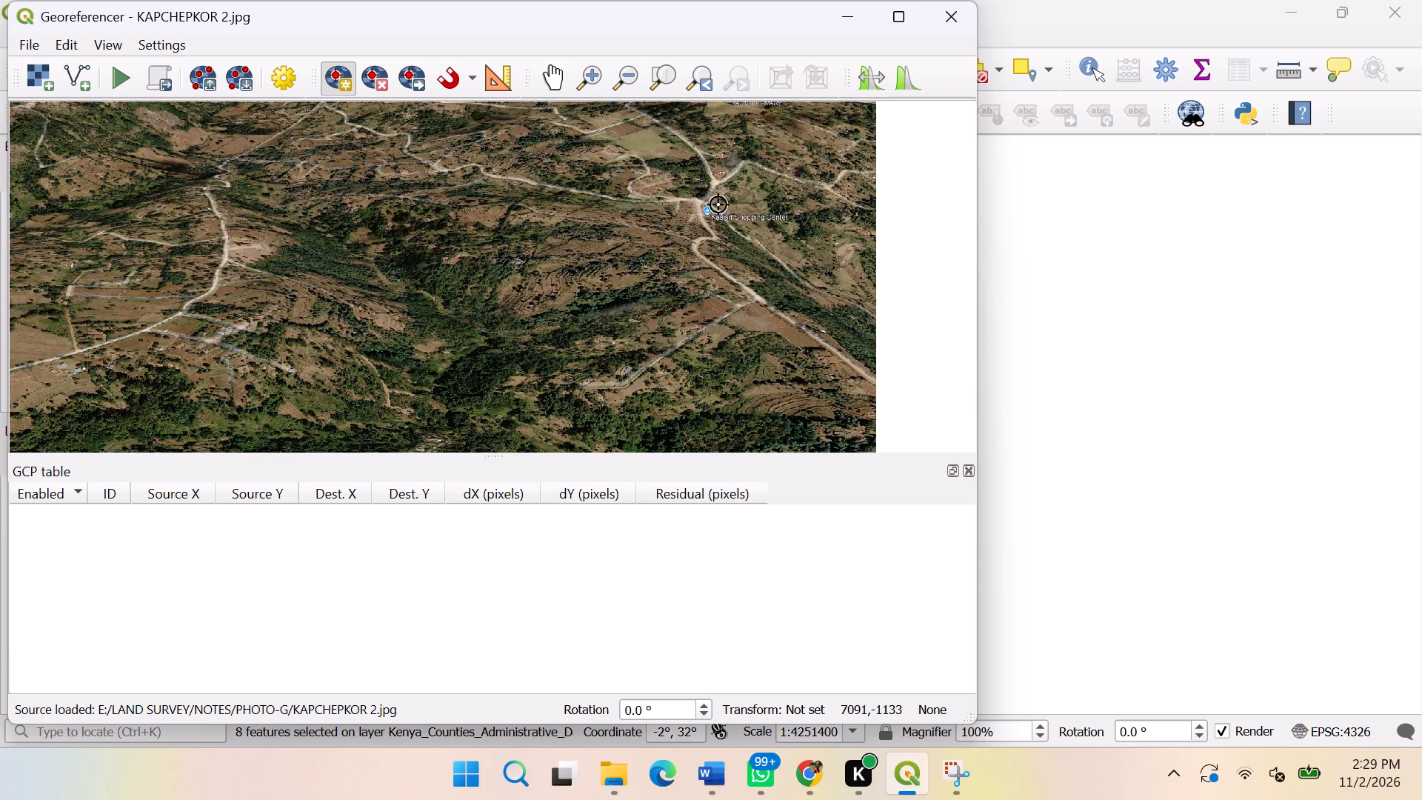
scroll(718, 204, down, 1)
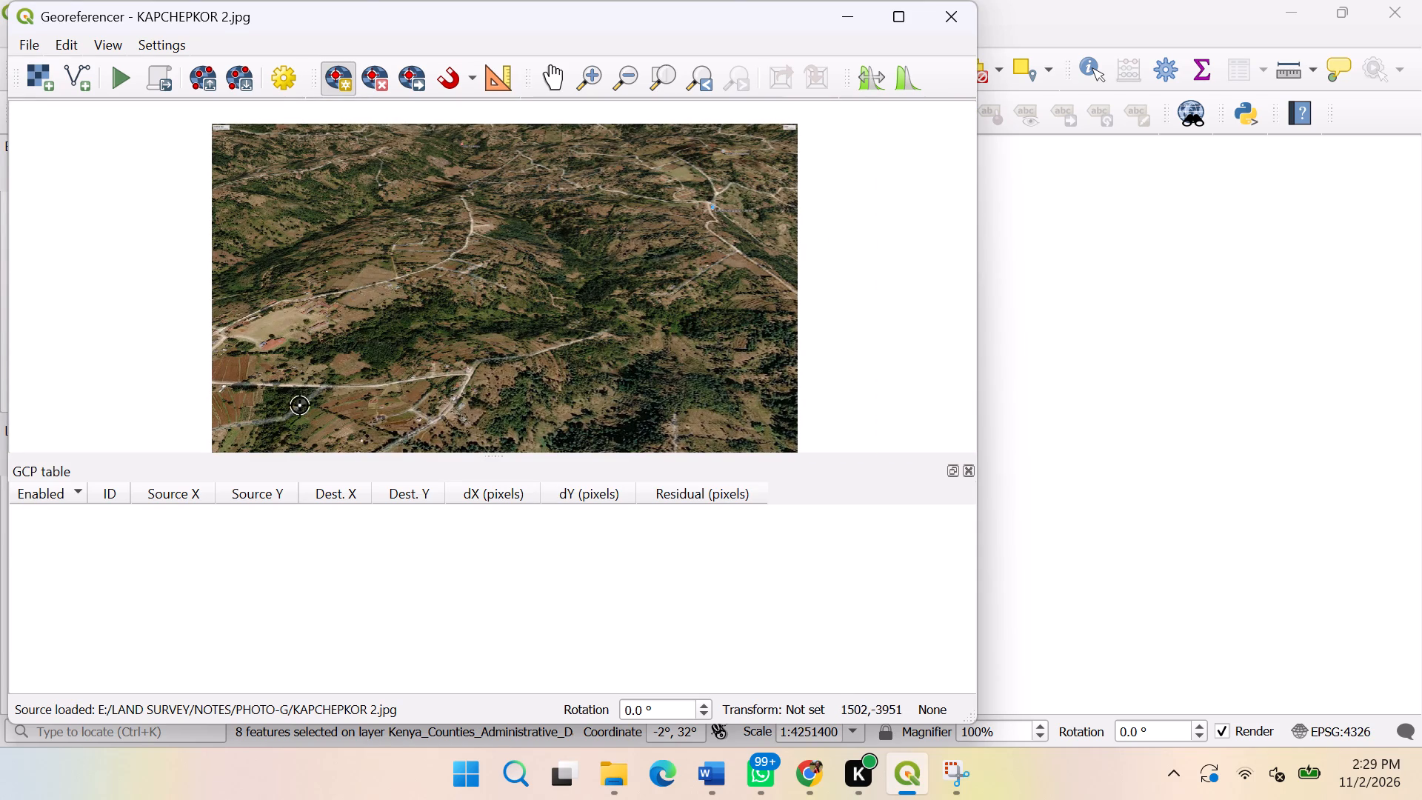
scroll(273, 348, up, 3)
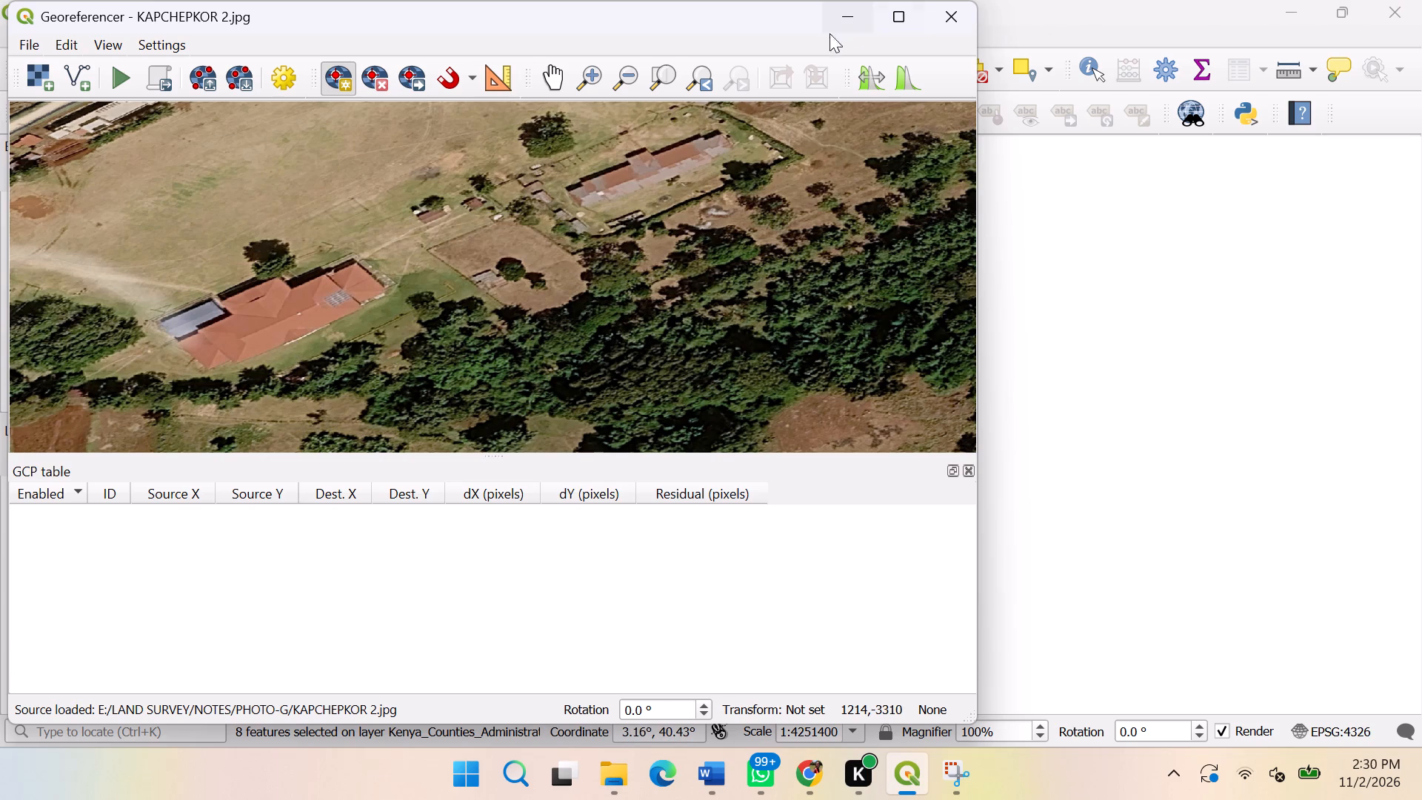
Minimise QGIS to return to the Word document with the aerial images.
click(1306, 20)
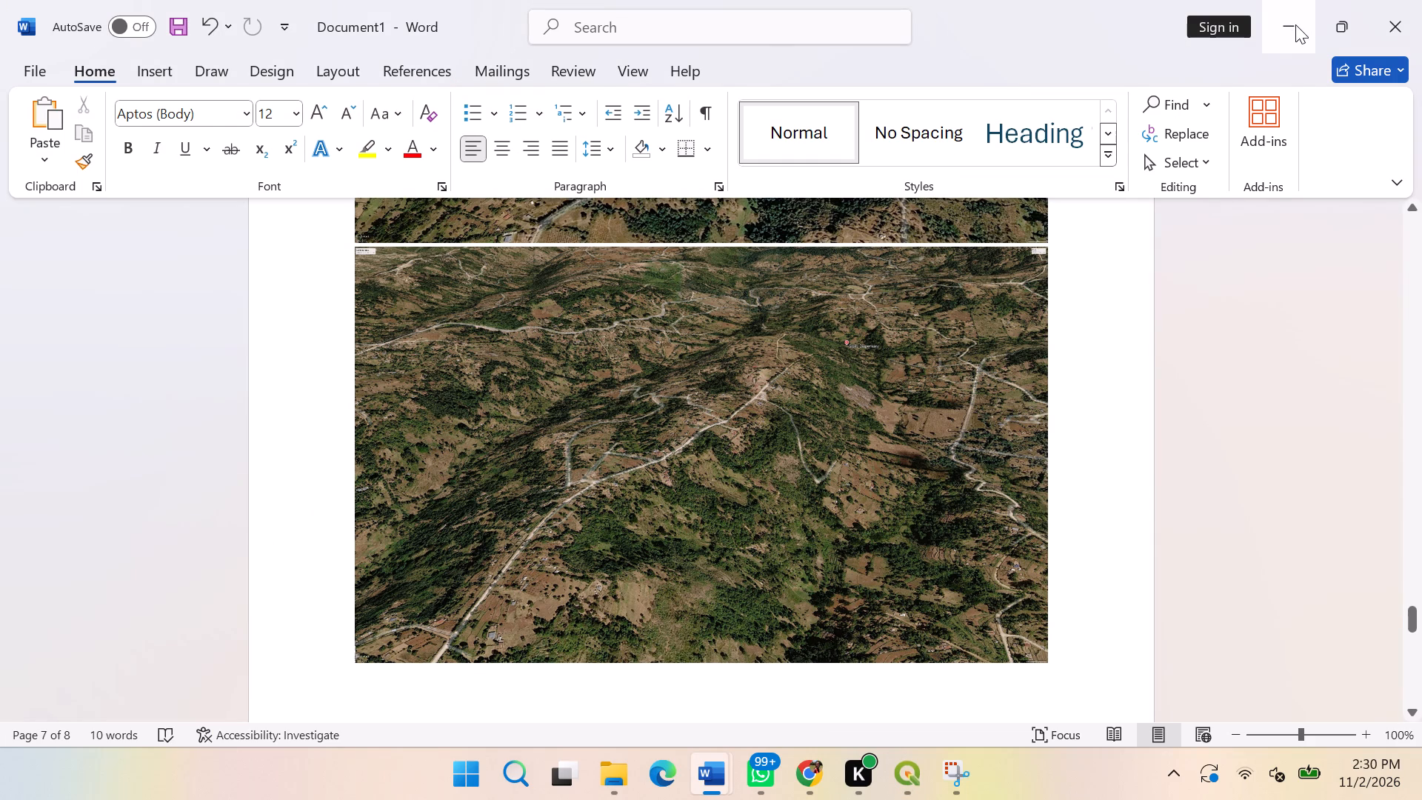
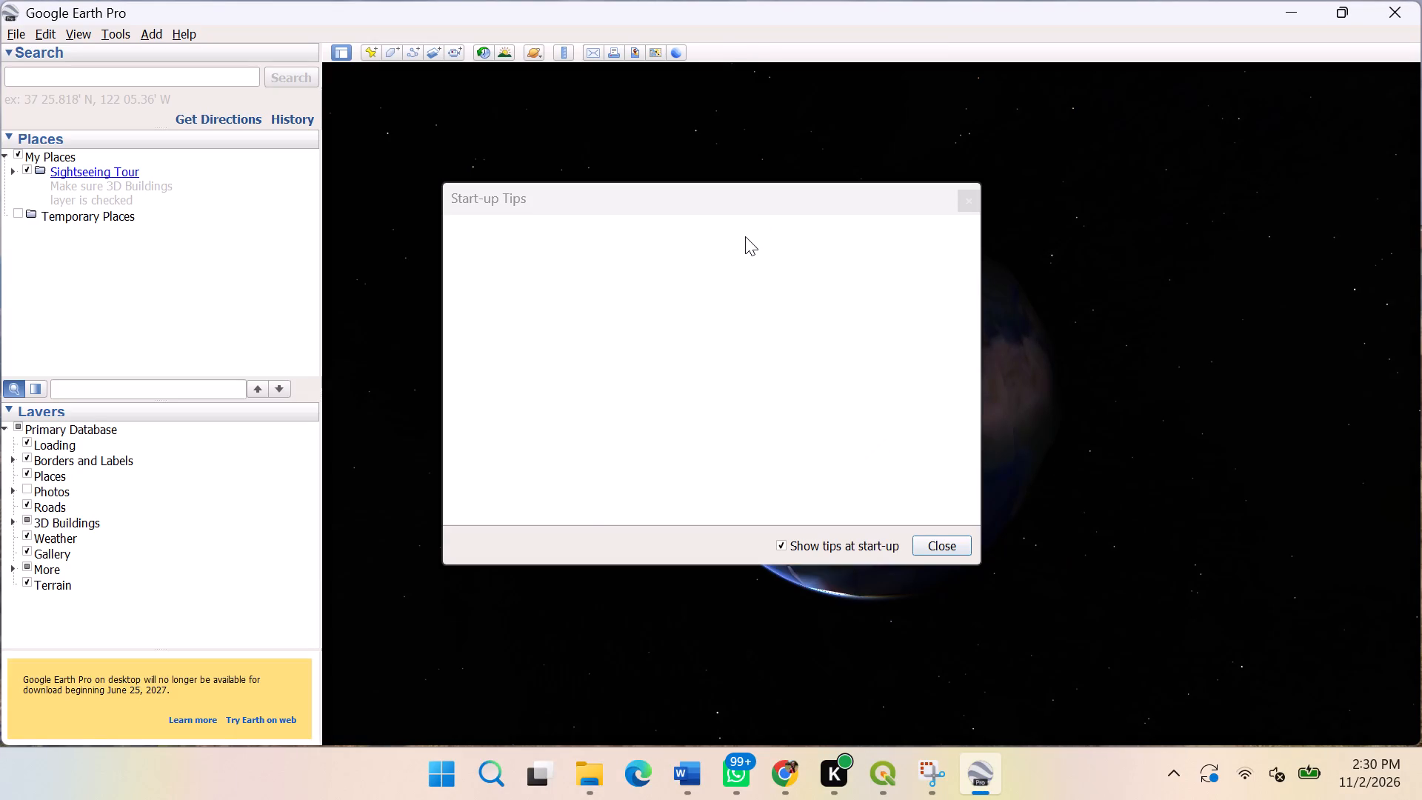
In Google Earth Pro, dismiss the start-up tips and web version notice, and search for Kapchepkor Trading Centre.
click(949, 550)
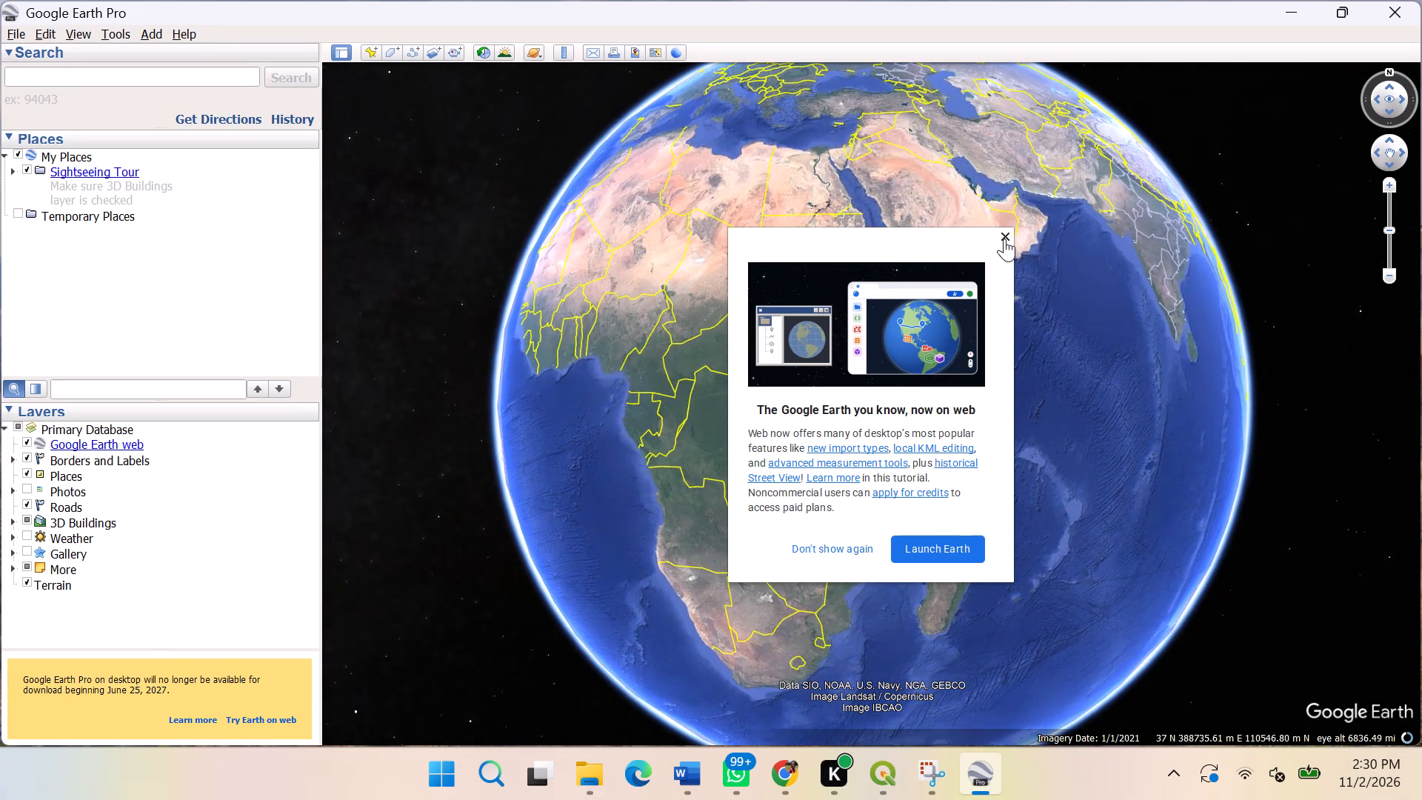
click(1004, 239)
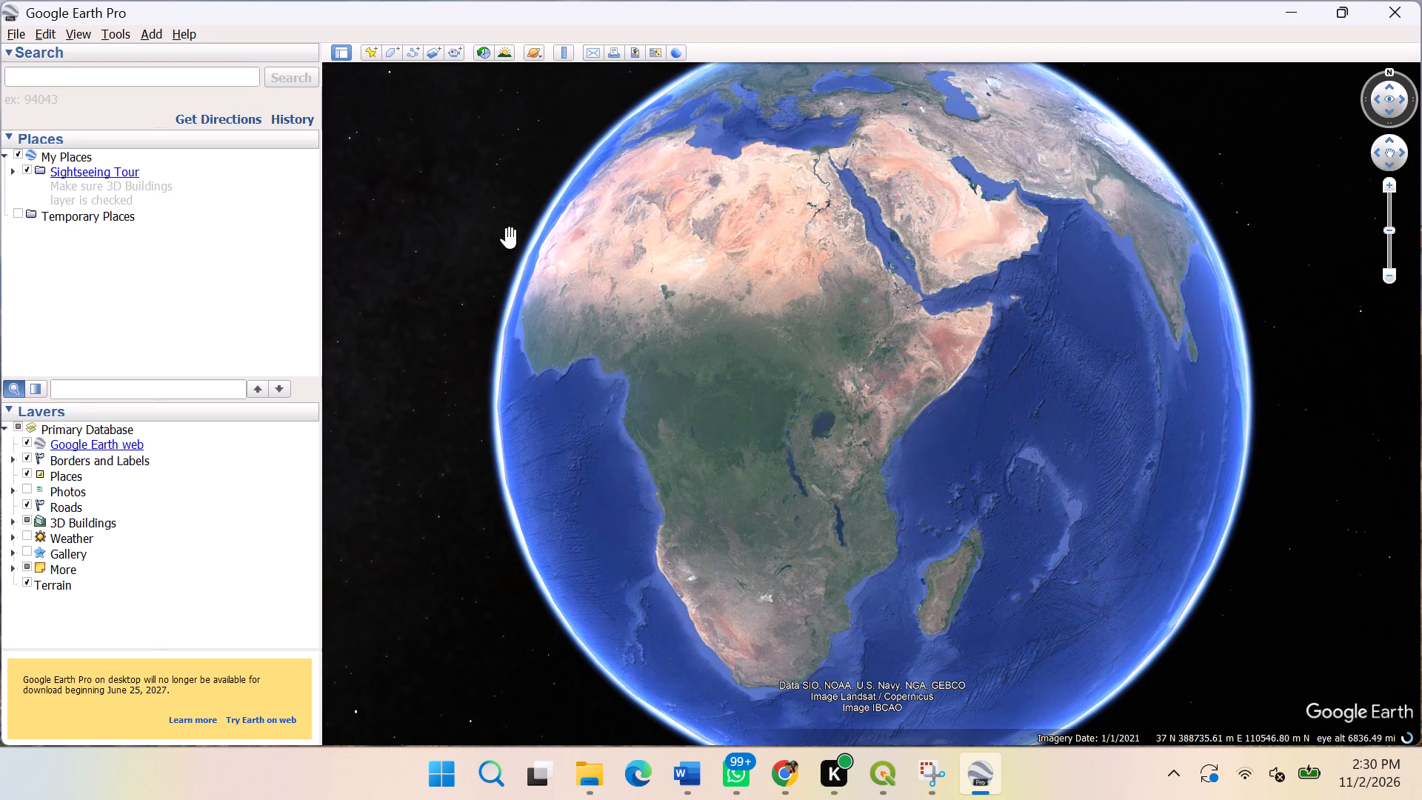
click(101, 70)
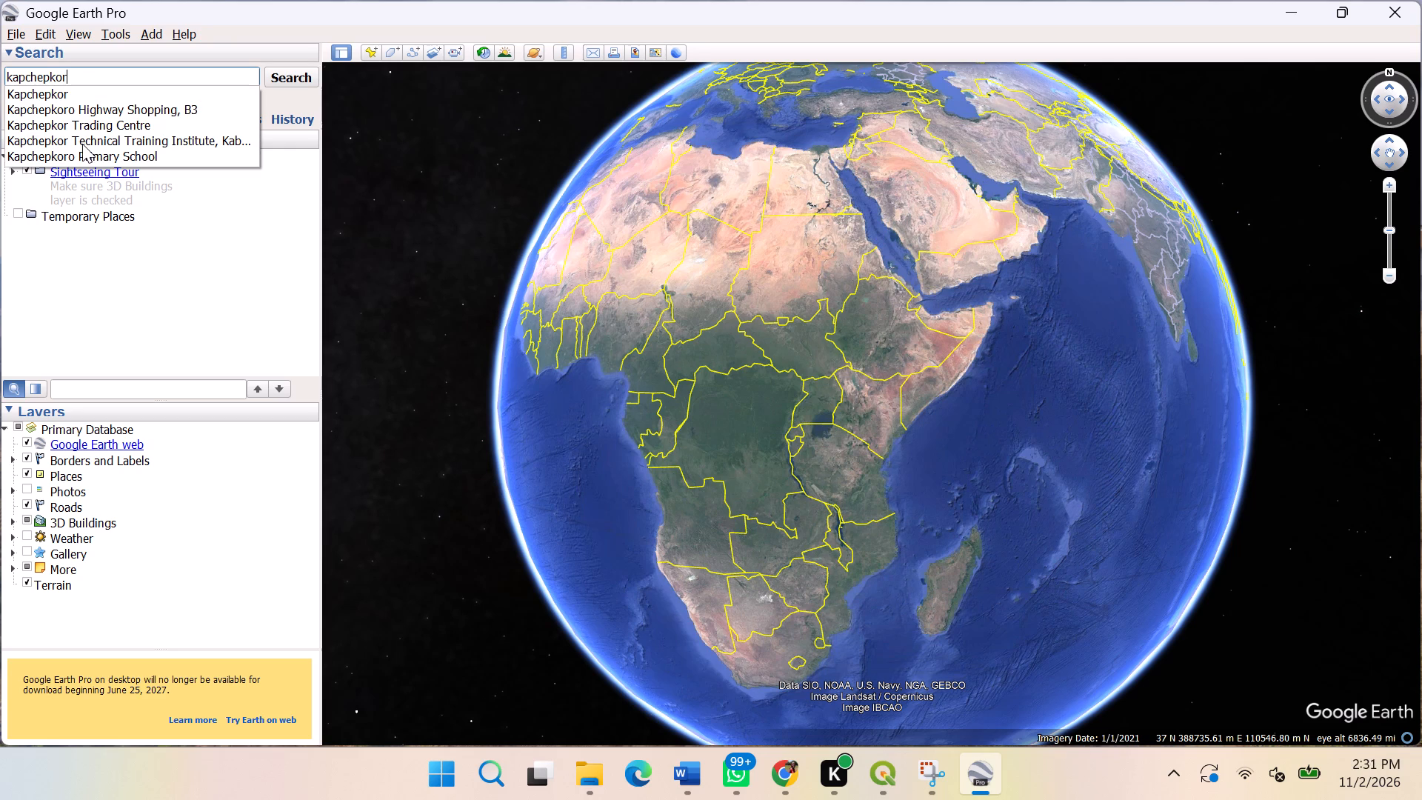
click(88, 122)
click(296, 74)
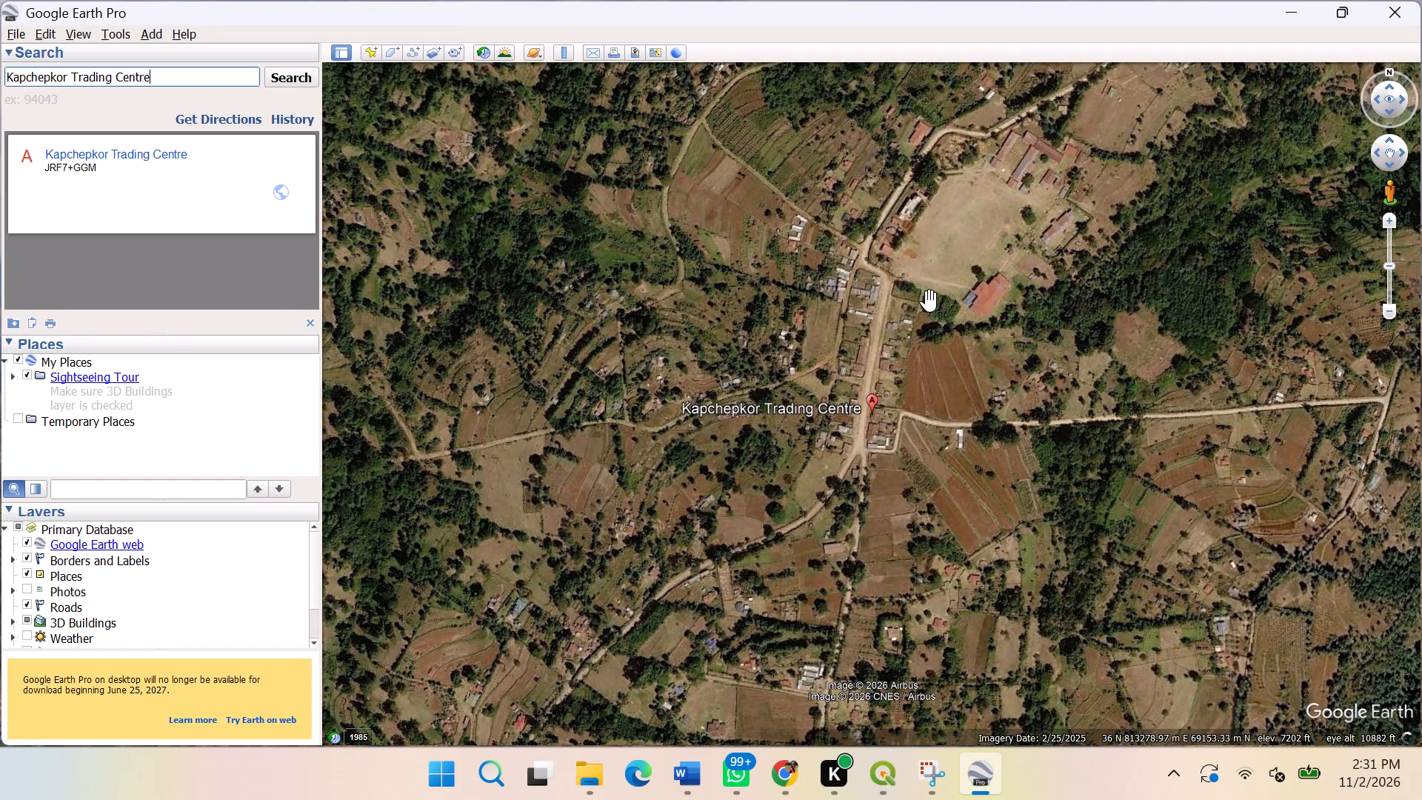
Examine closely the large red-roofed building on the southern edge of the open field, north-east of Kapchepkor Trading Centre.
drag(852, 351, 535, 611)
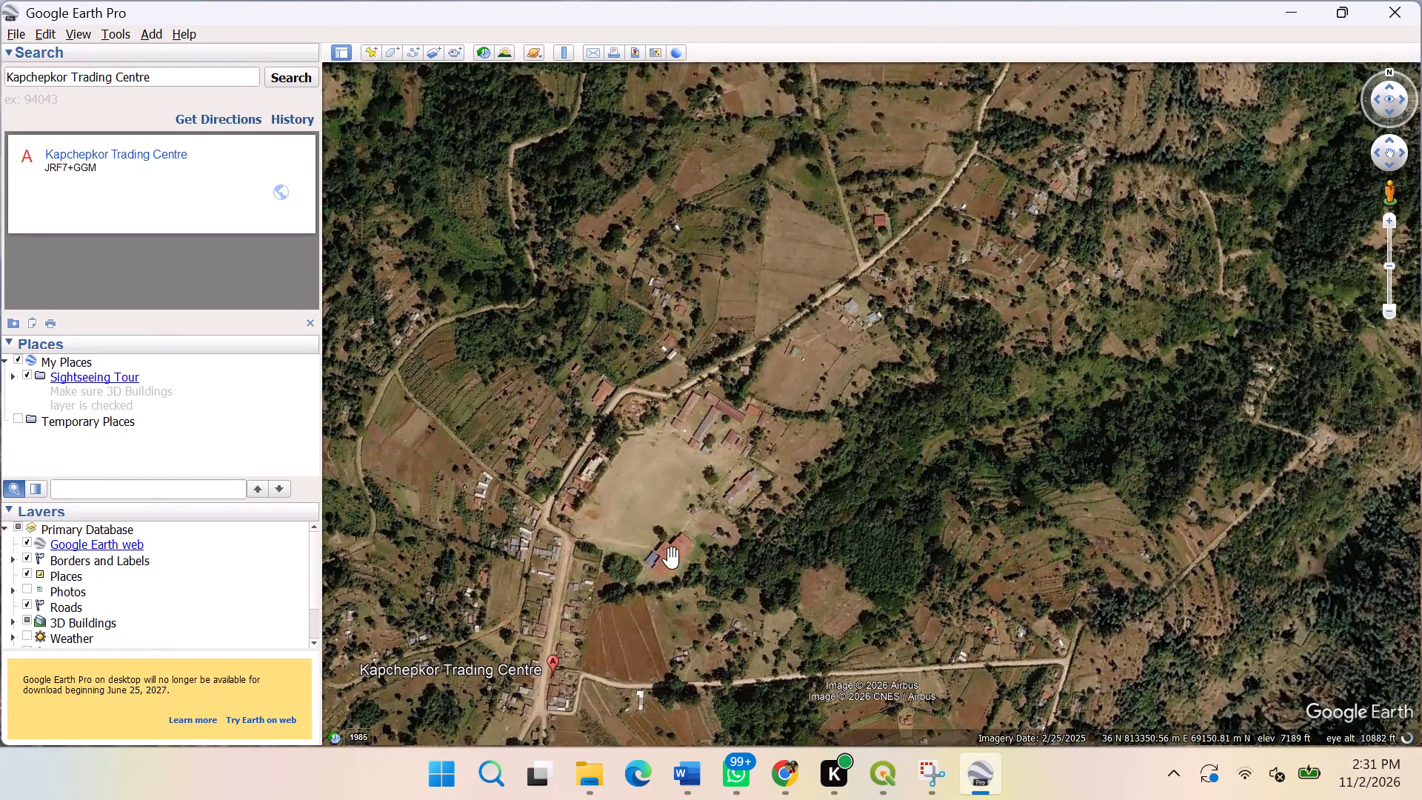
scroll(690, 552, up, 13)
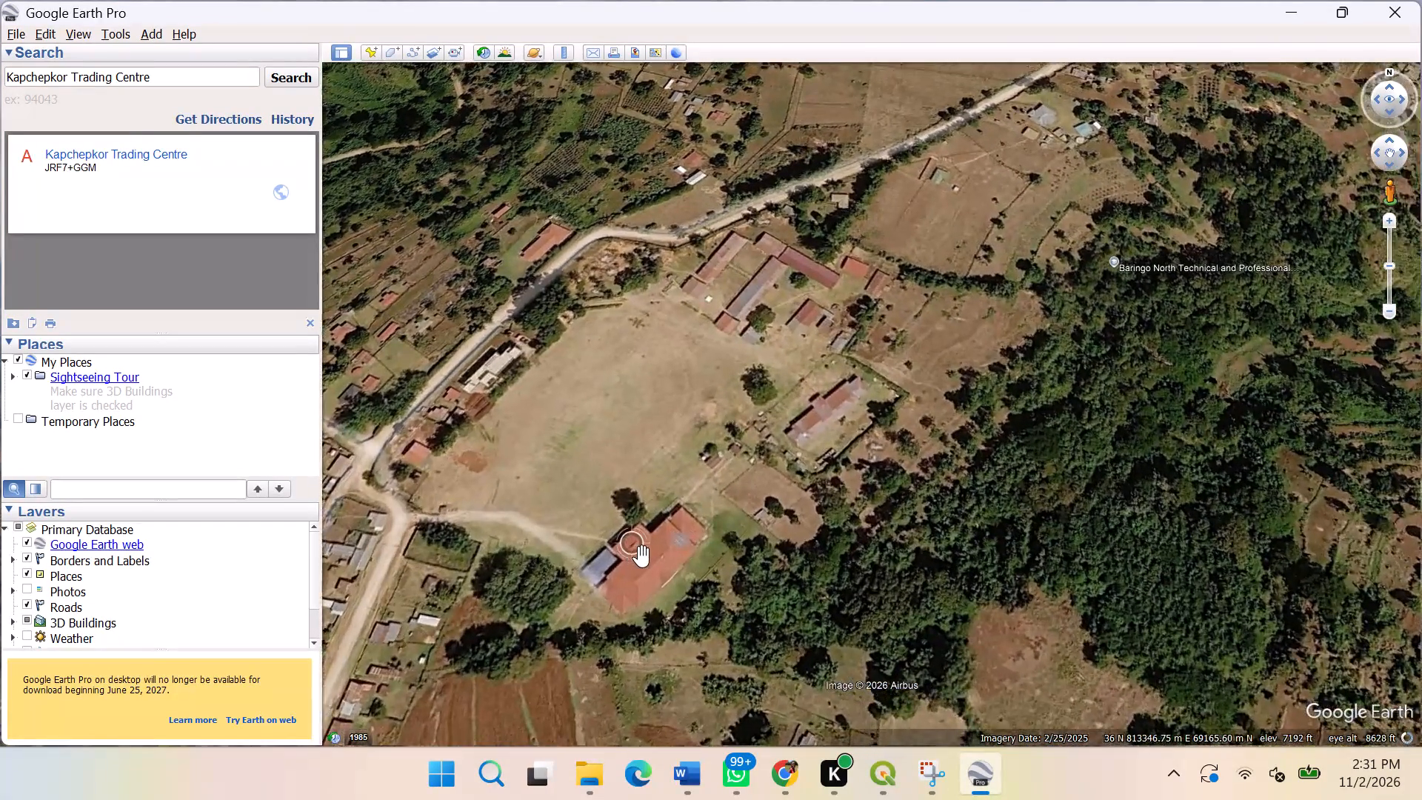
scroll(642, 556, up, 19)
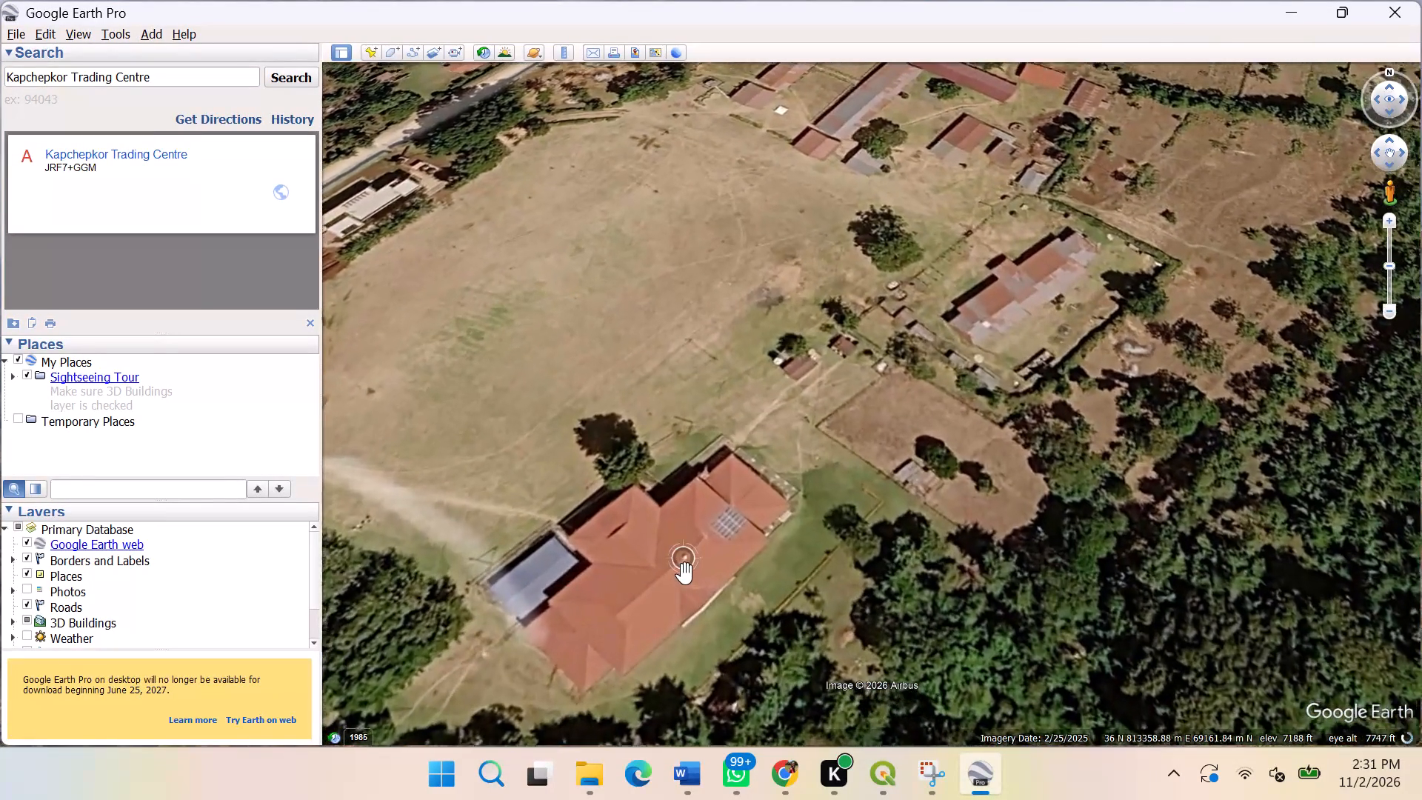
scroll(685, 573, up, 14)
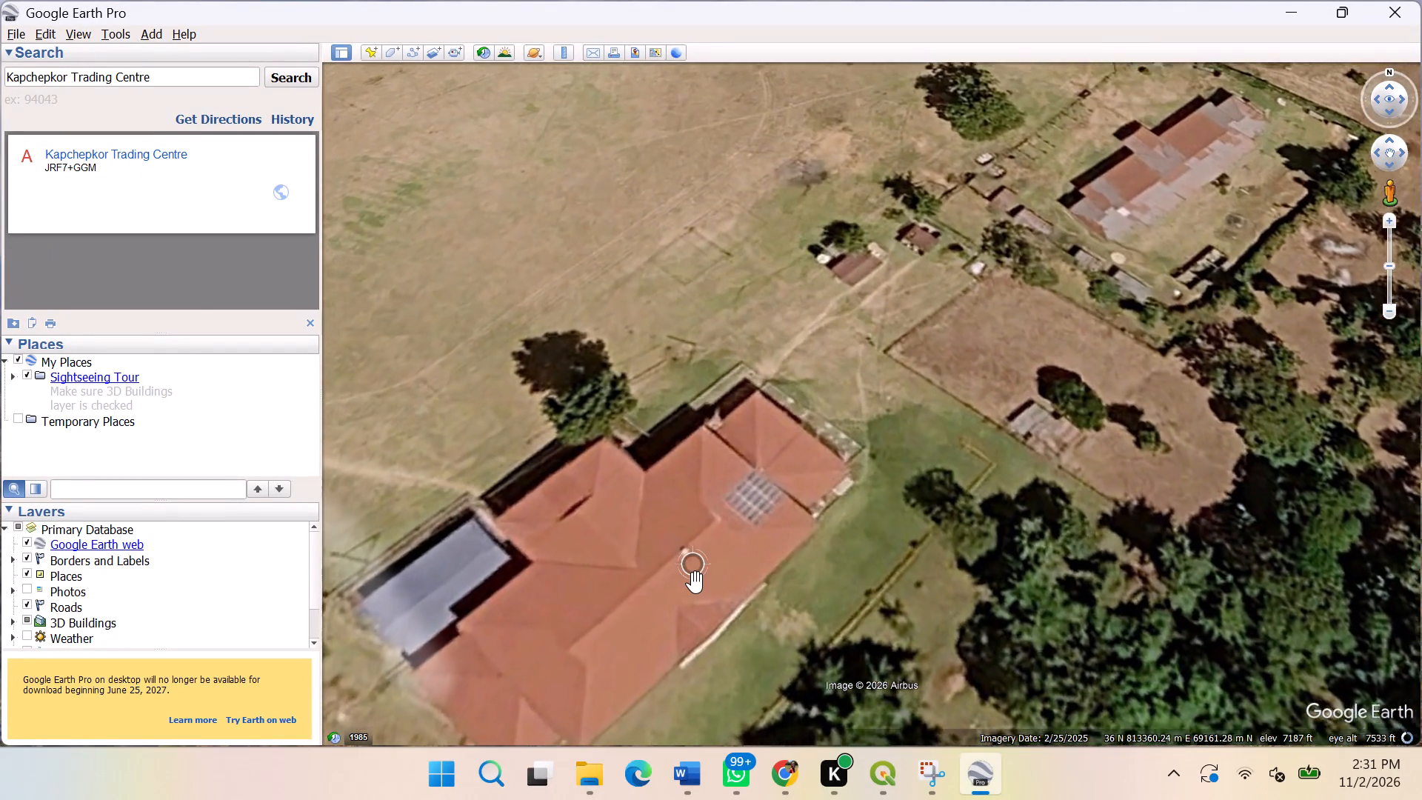
scroll(695, 582, up, 6)
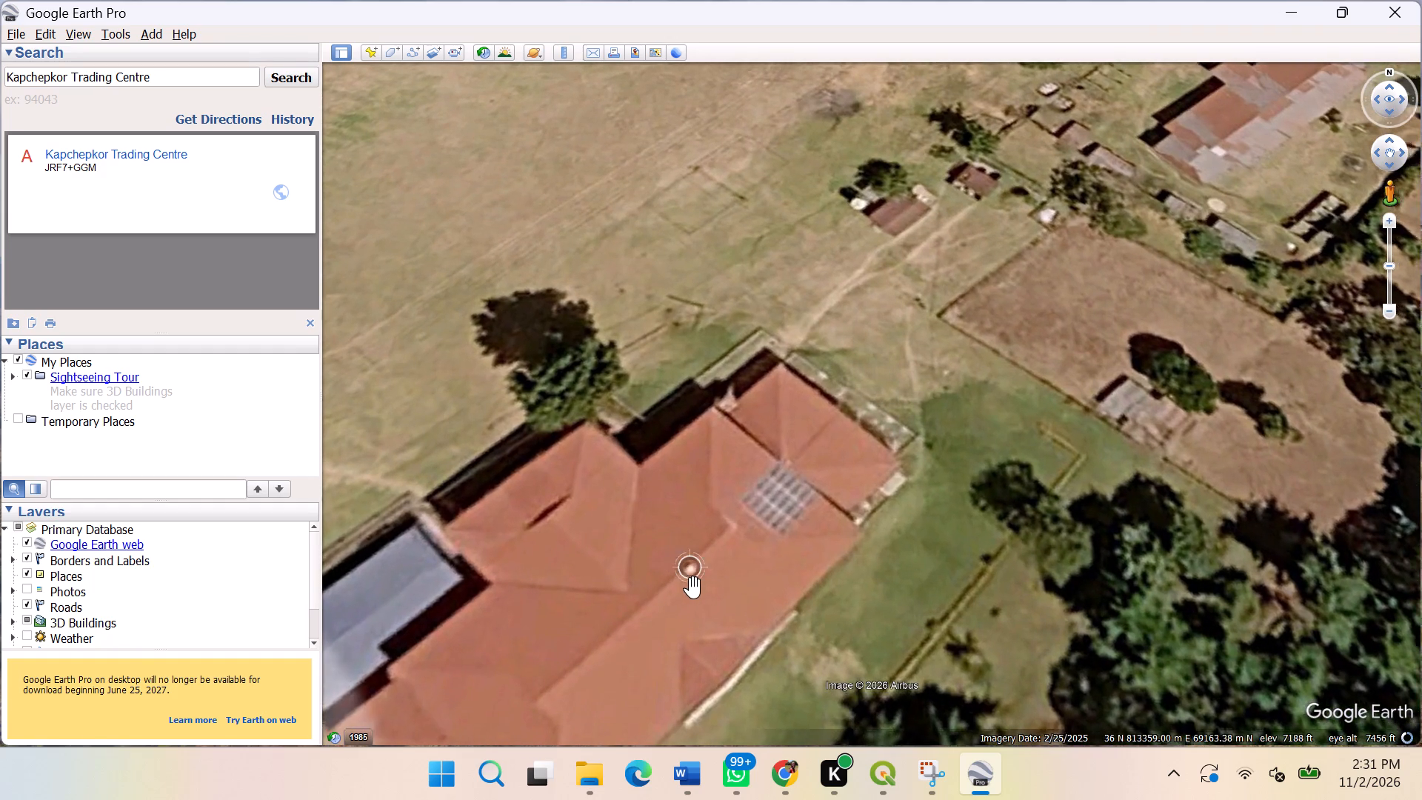
scroll(693, 587, up, 1)
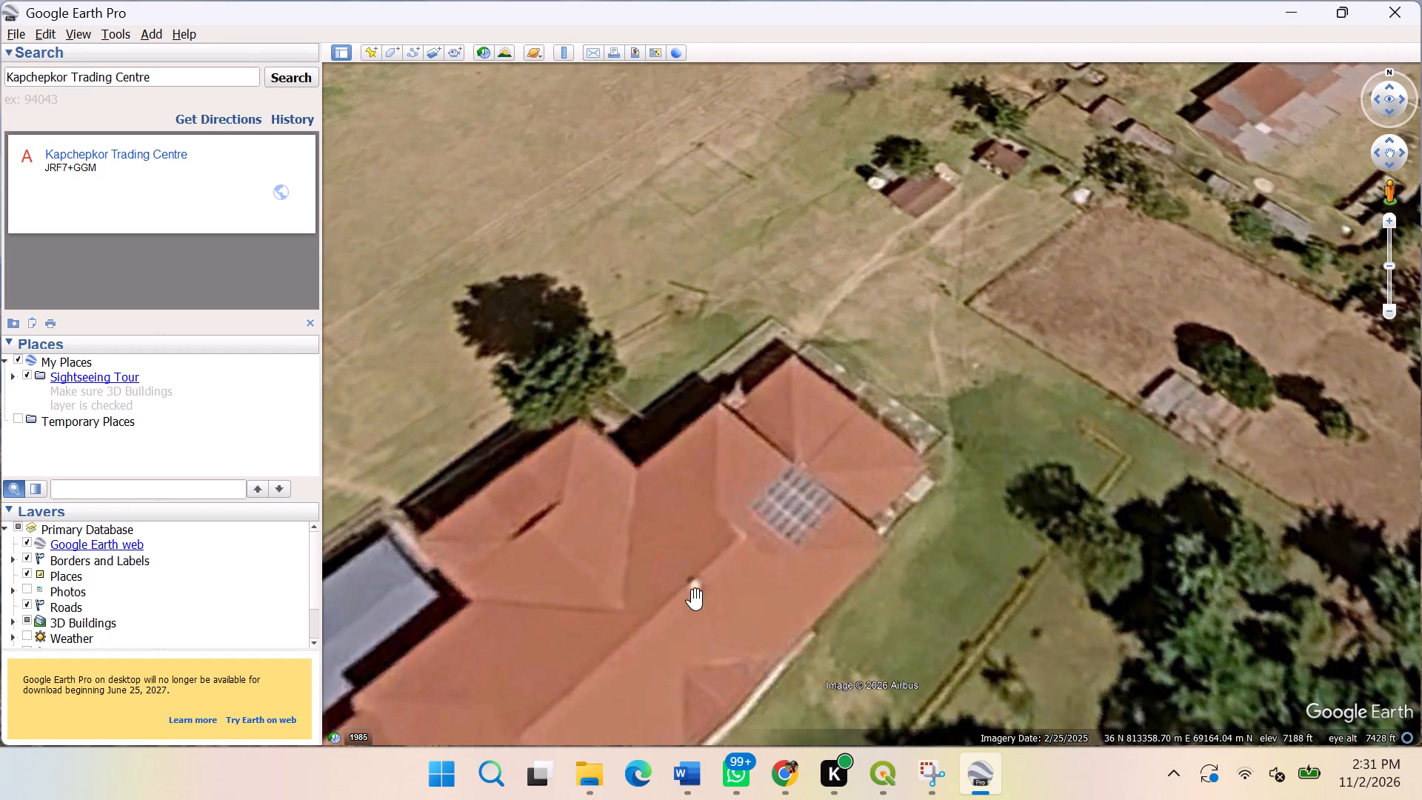
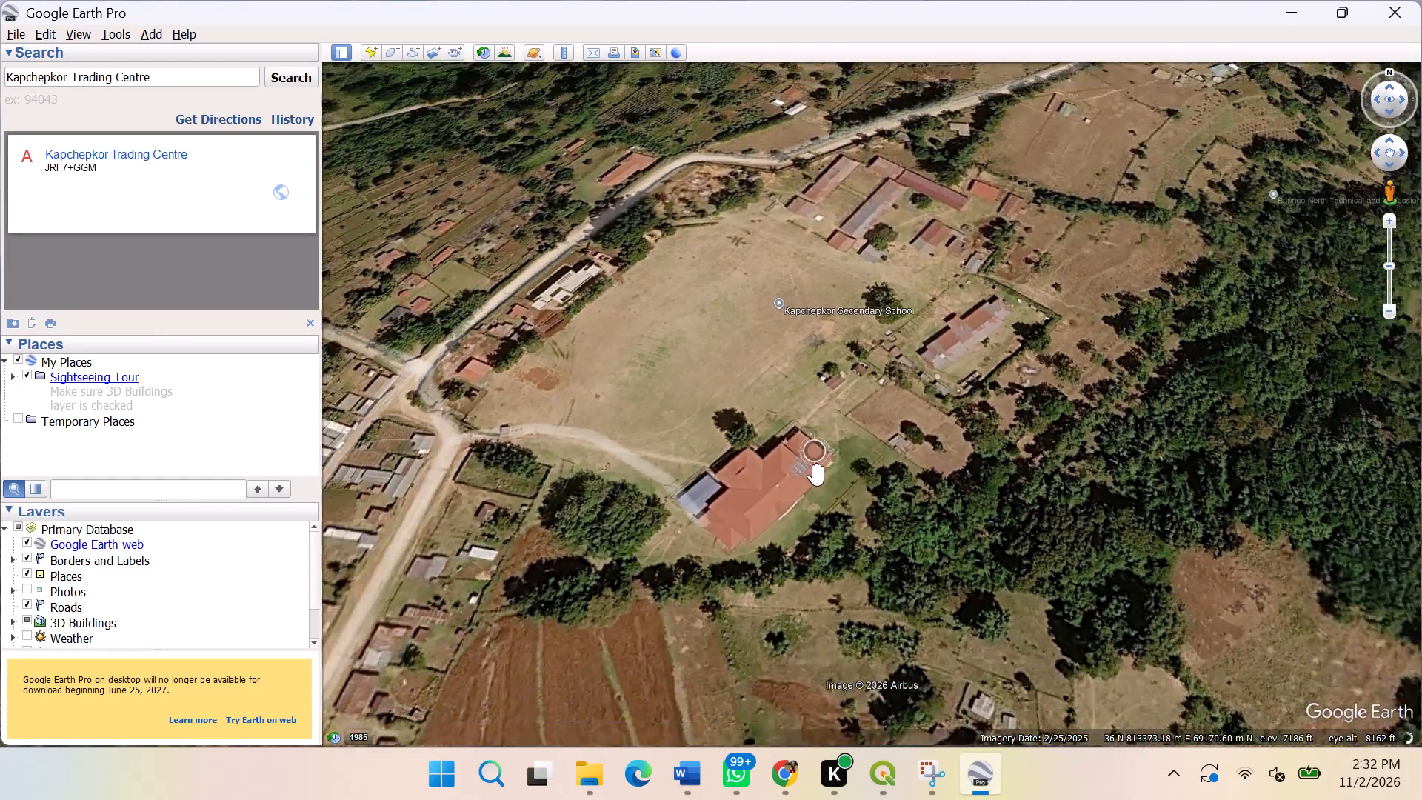
Locate the Kasisit Shopping Center marker north-east of Kapchepkor Trading Centre and examine its position and coordinates closely.
scroll(817, 475, down, 19)
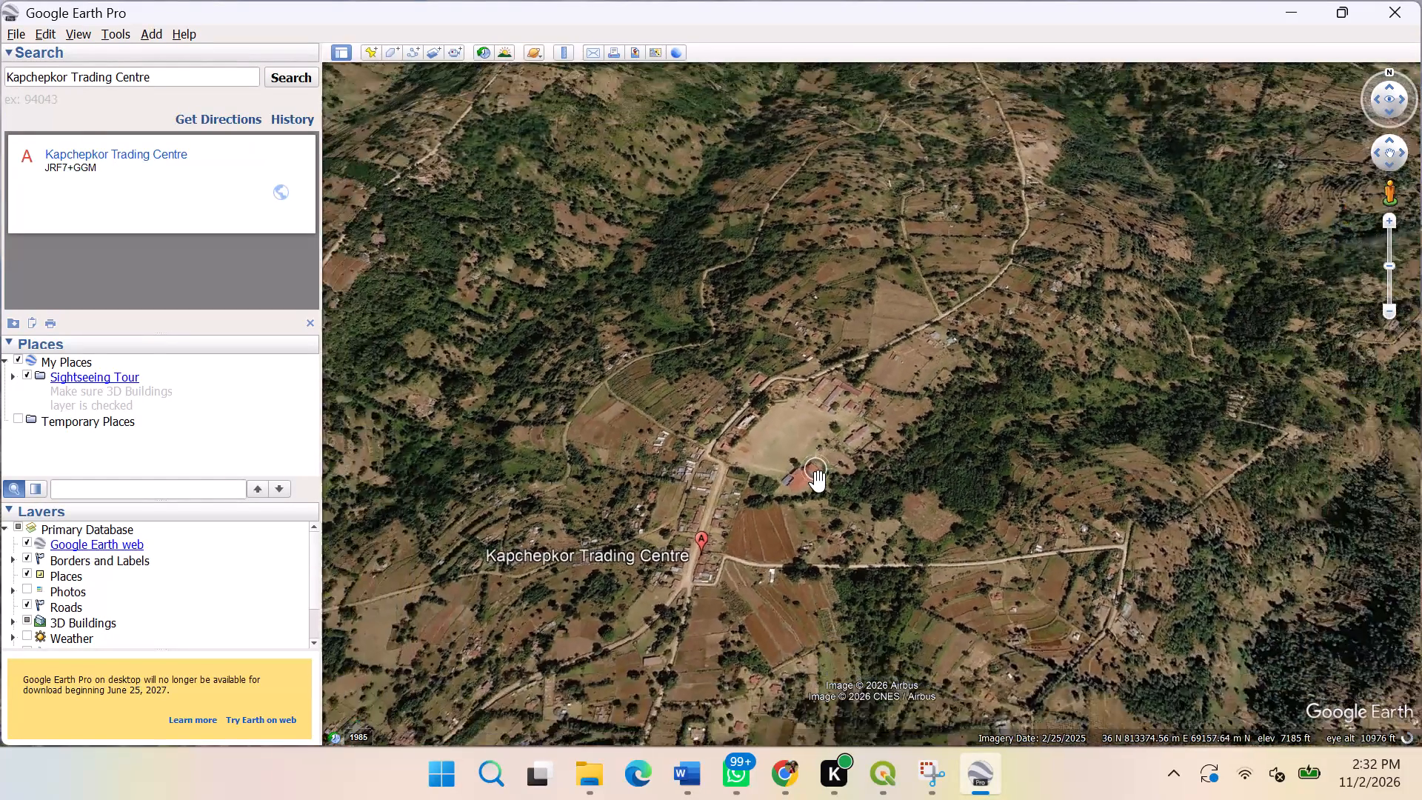
scroll(820, 481, down, 5)
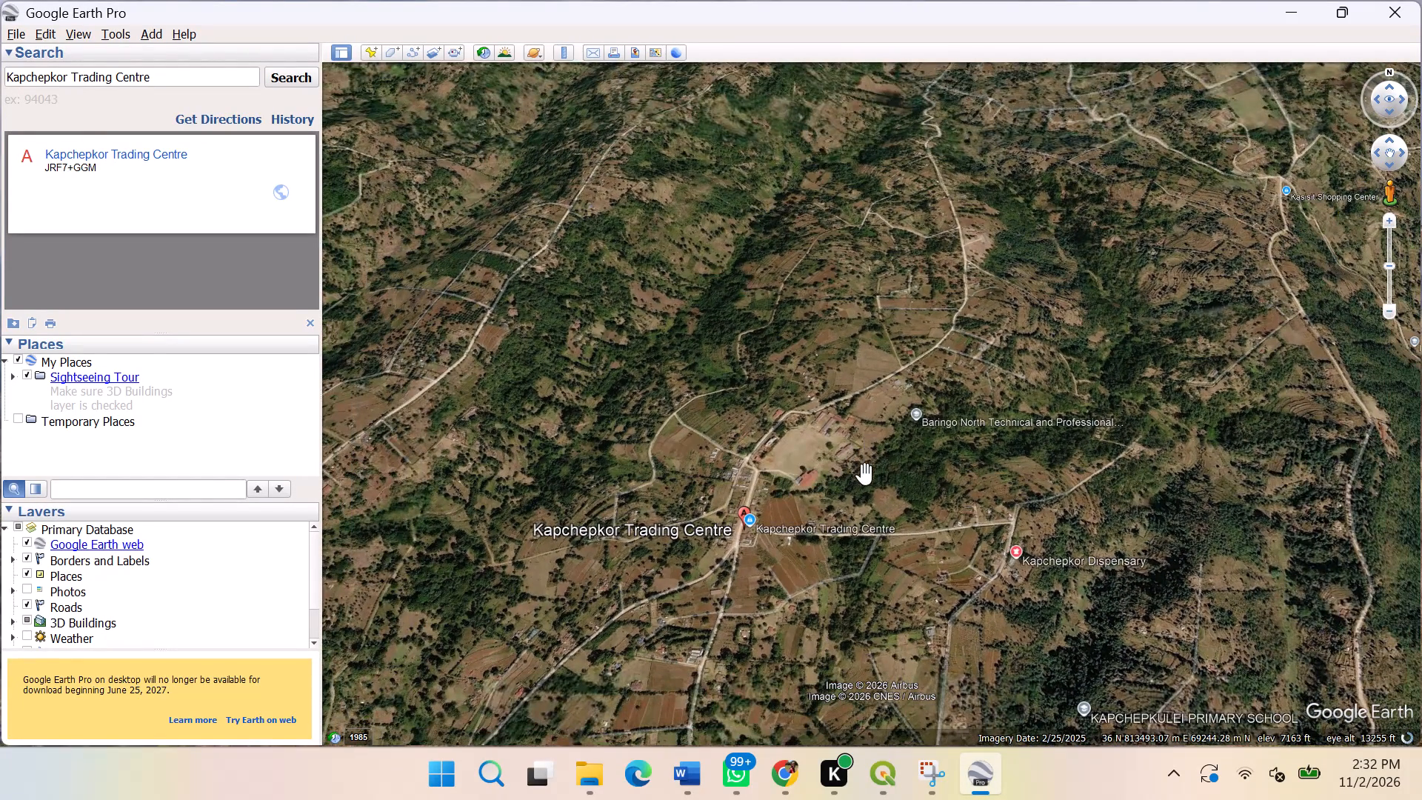
scroll(841, 504, down, 1)
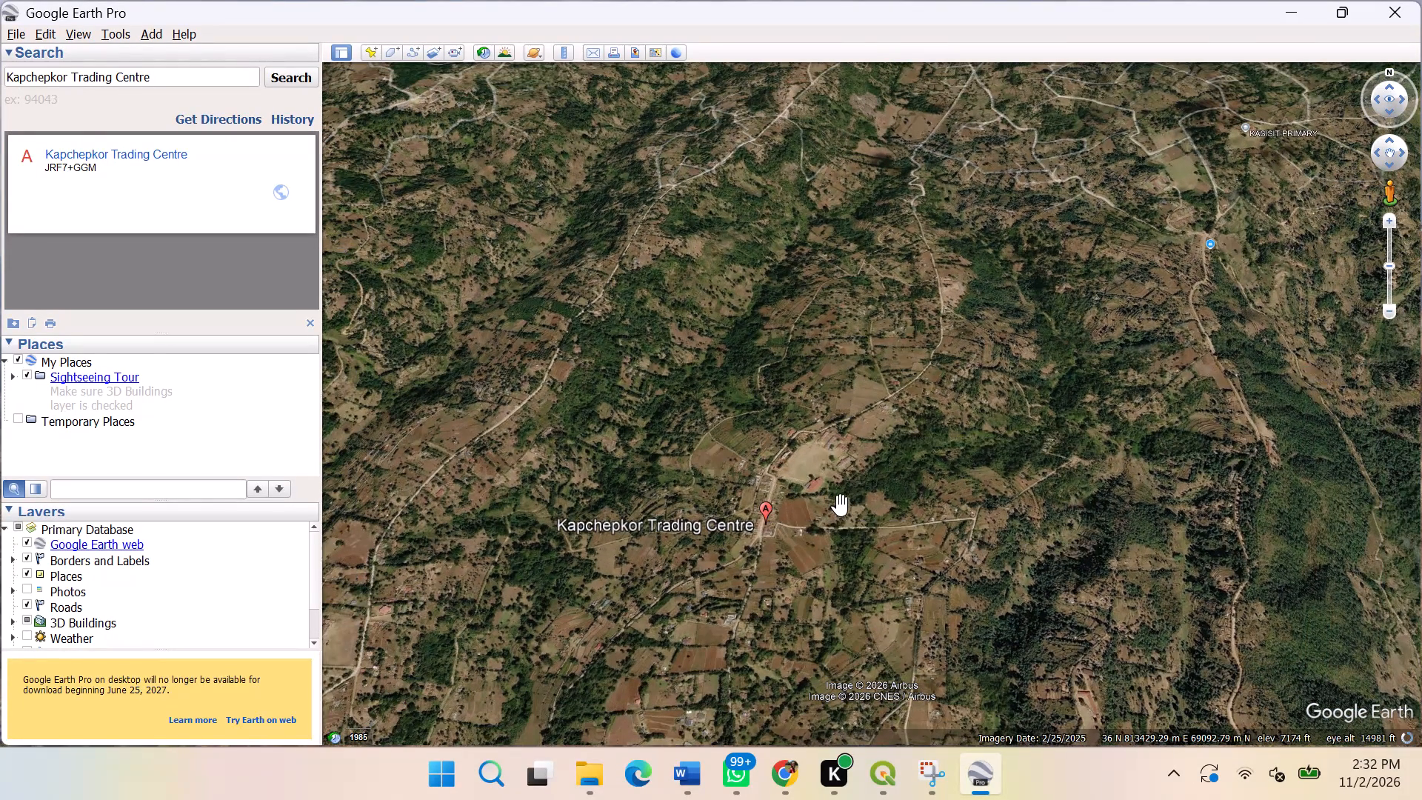
scroll(1228, 253, up, 7)
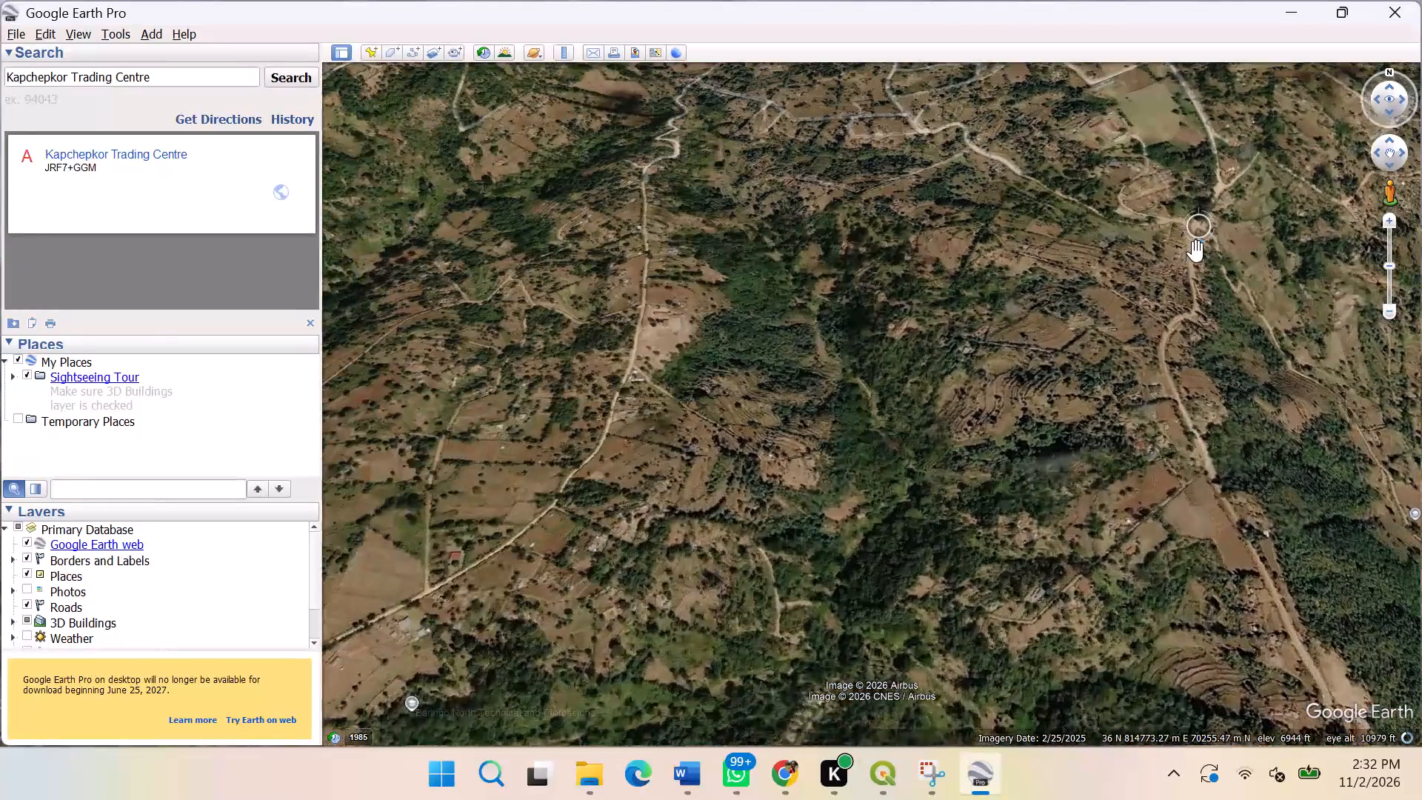
scroll(1175, 253, up, 7)
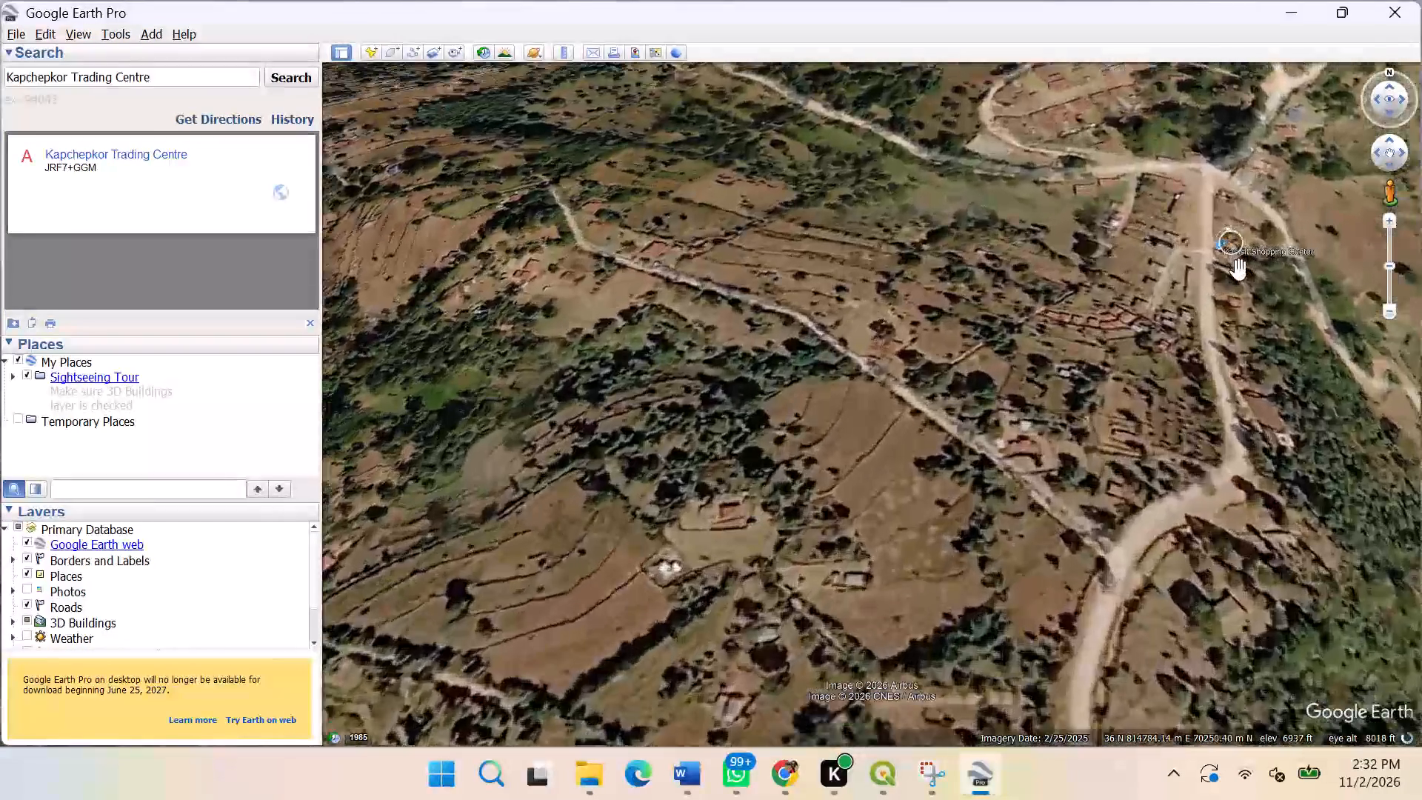
scroll(1230, 261, up, 7)
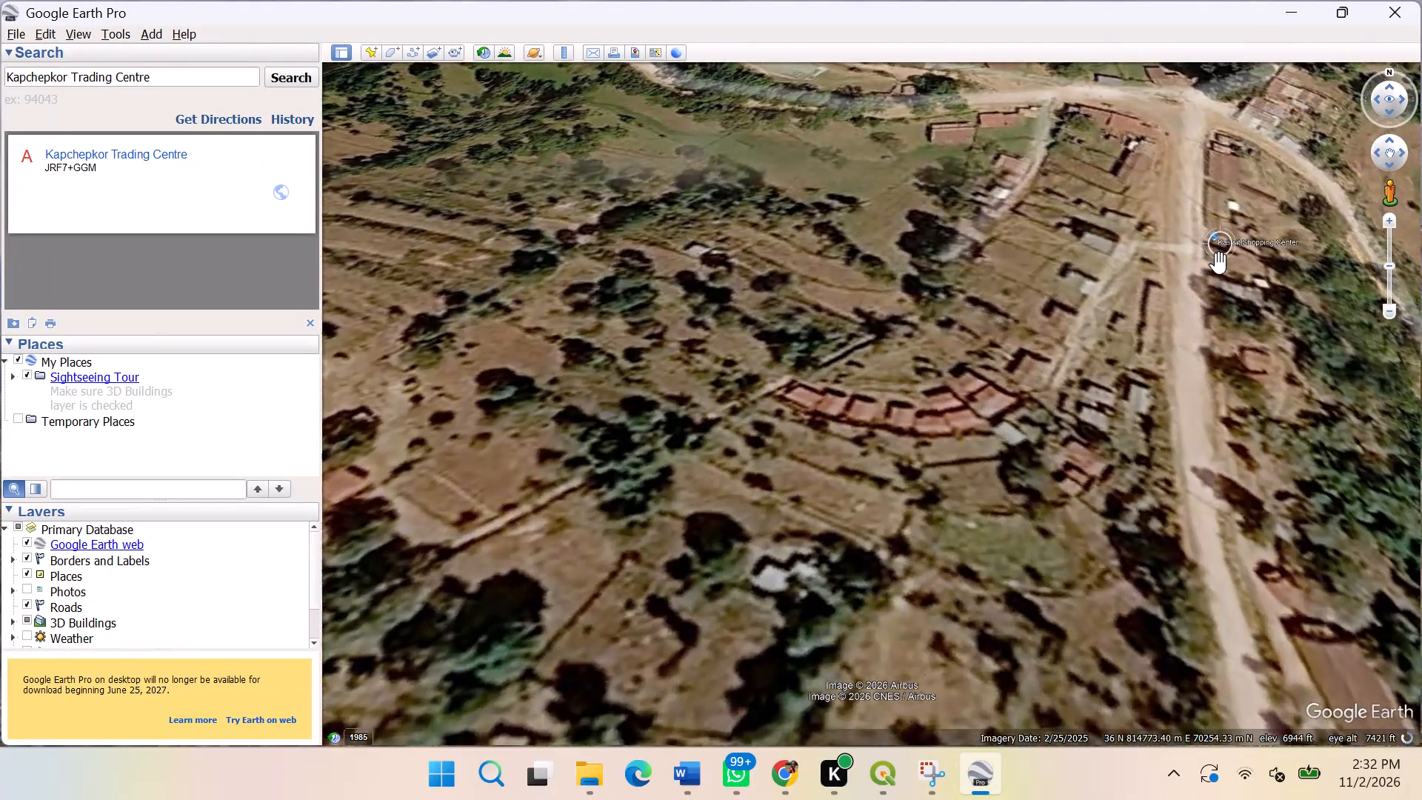
scroll(1216, 256, up, 4)
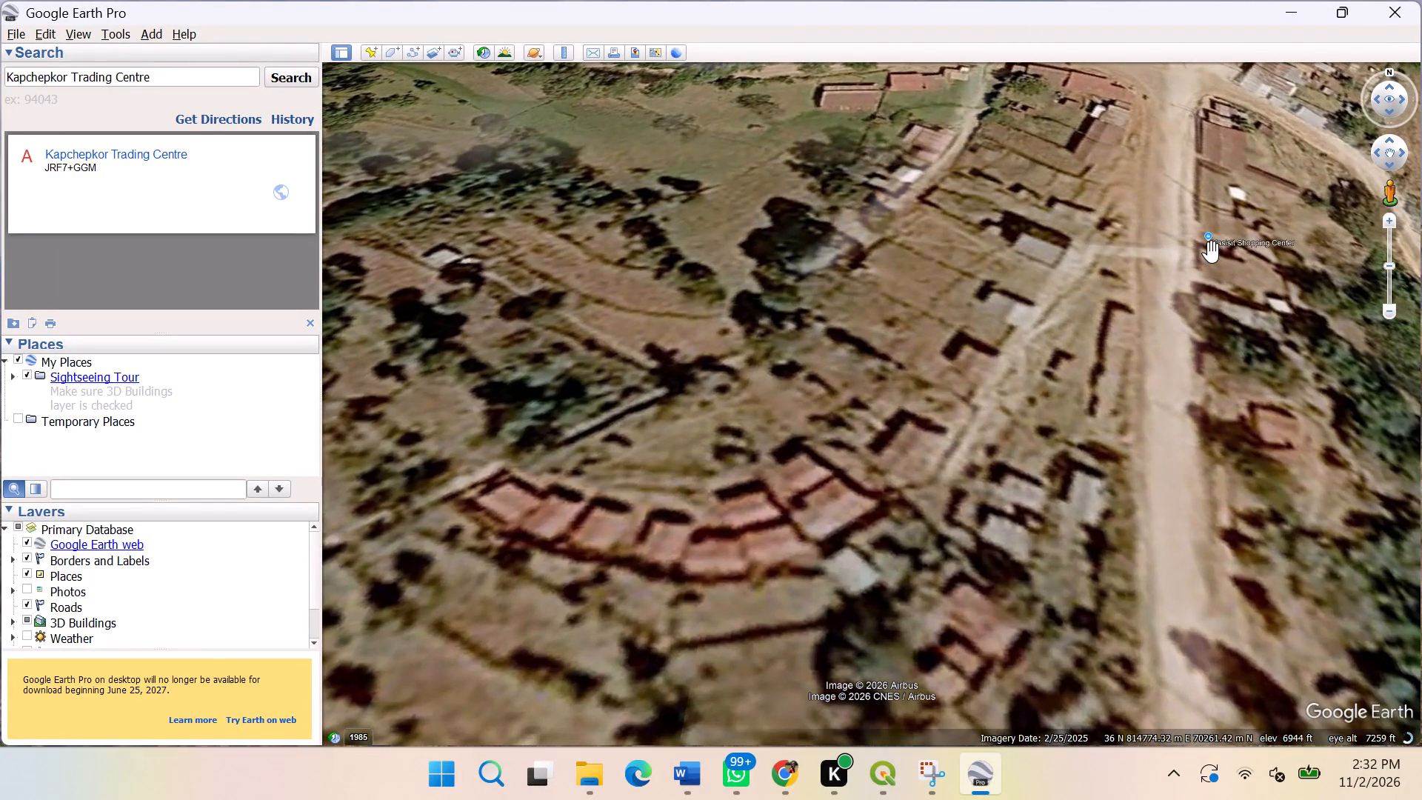
scroll(1209, 252, up, 2)
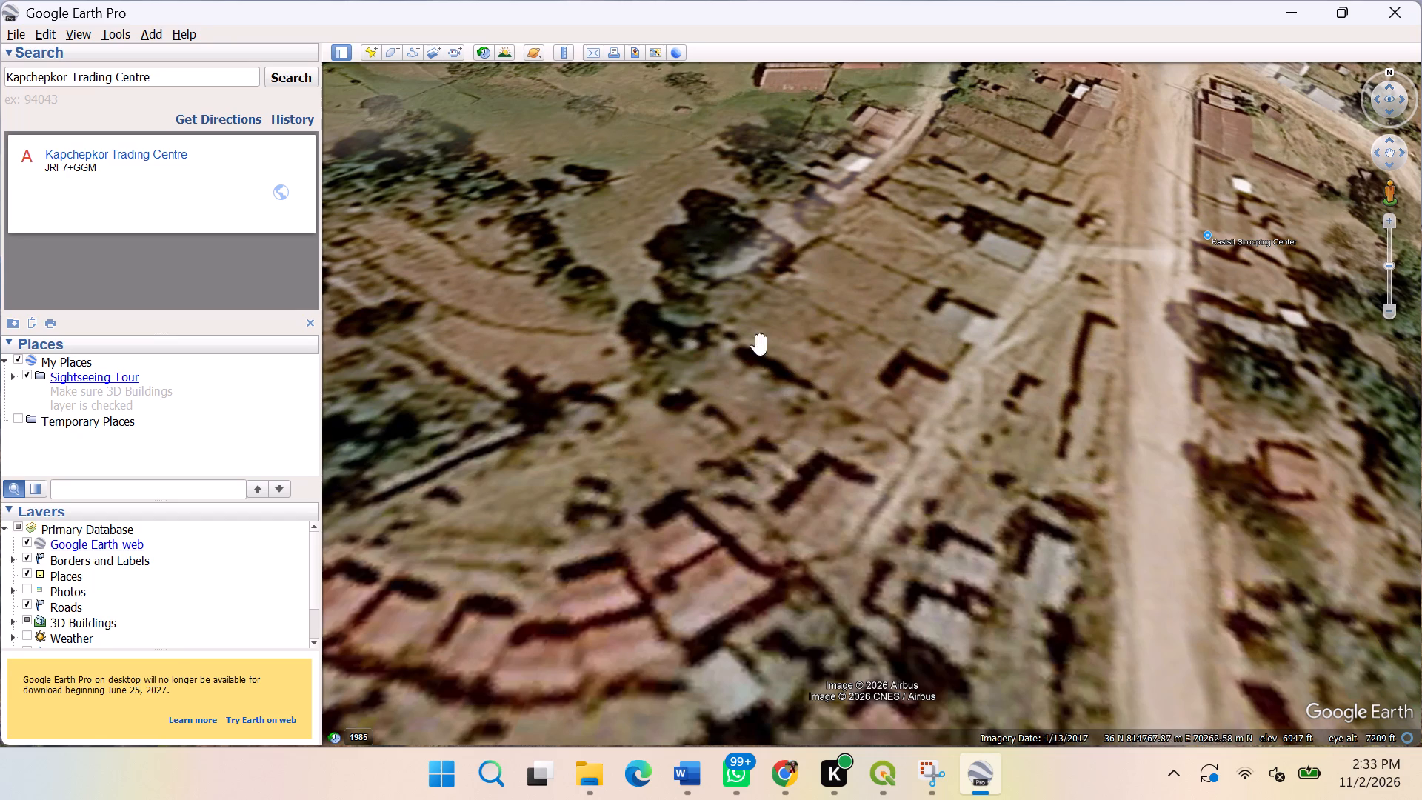
scroll(738, 359, down, 9)
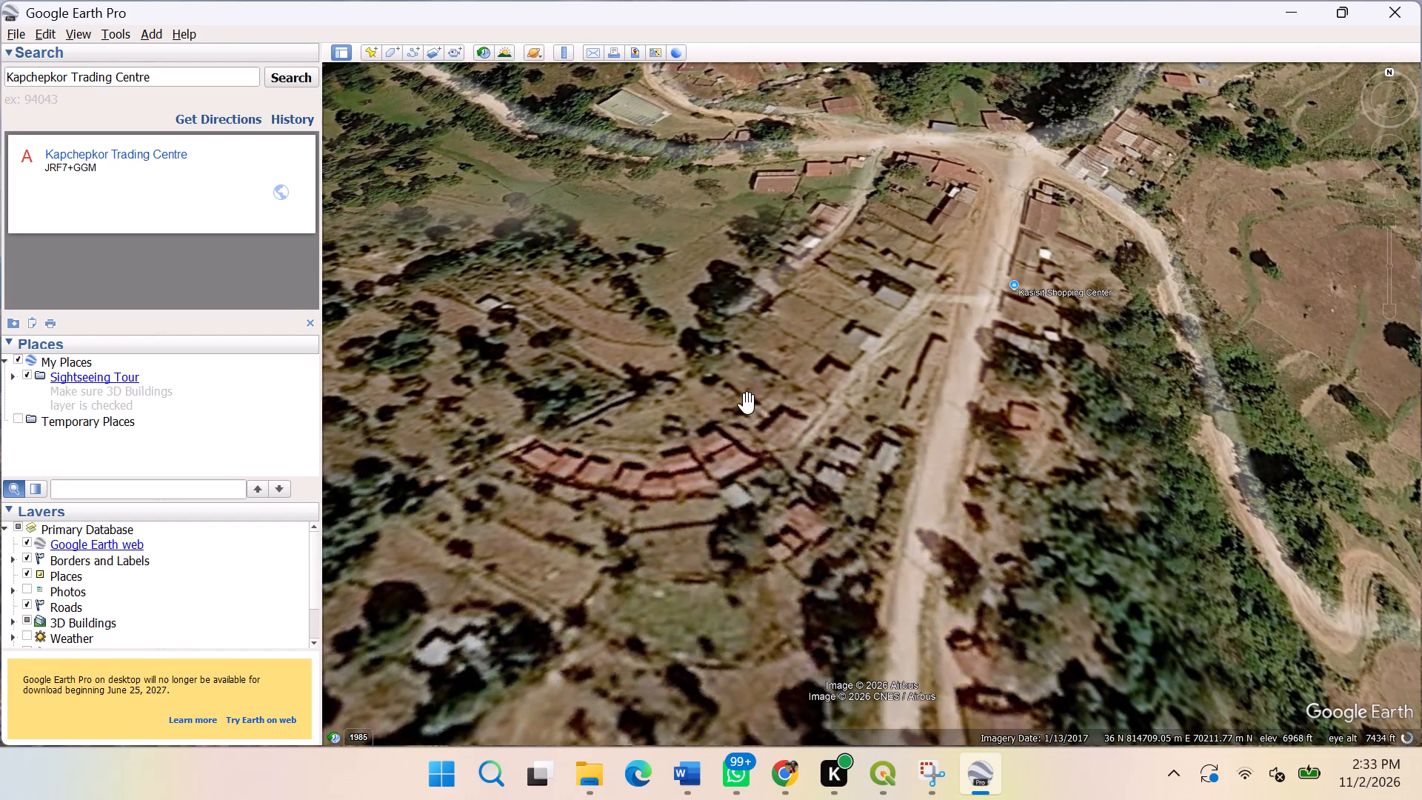
scroll(760, 453, down, 3)
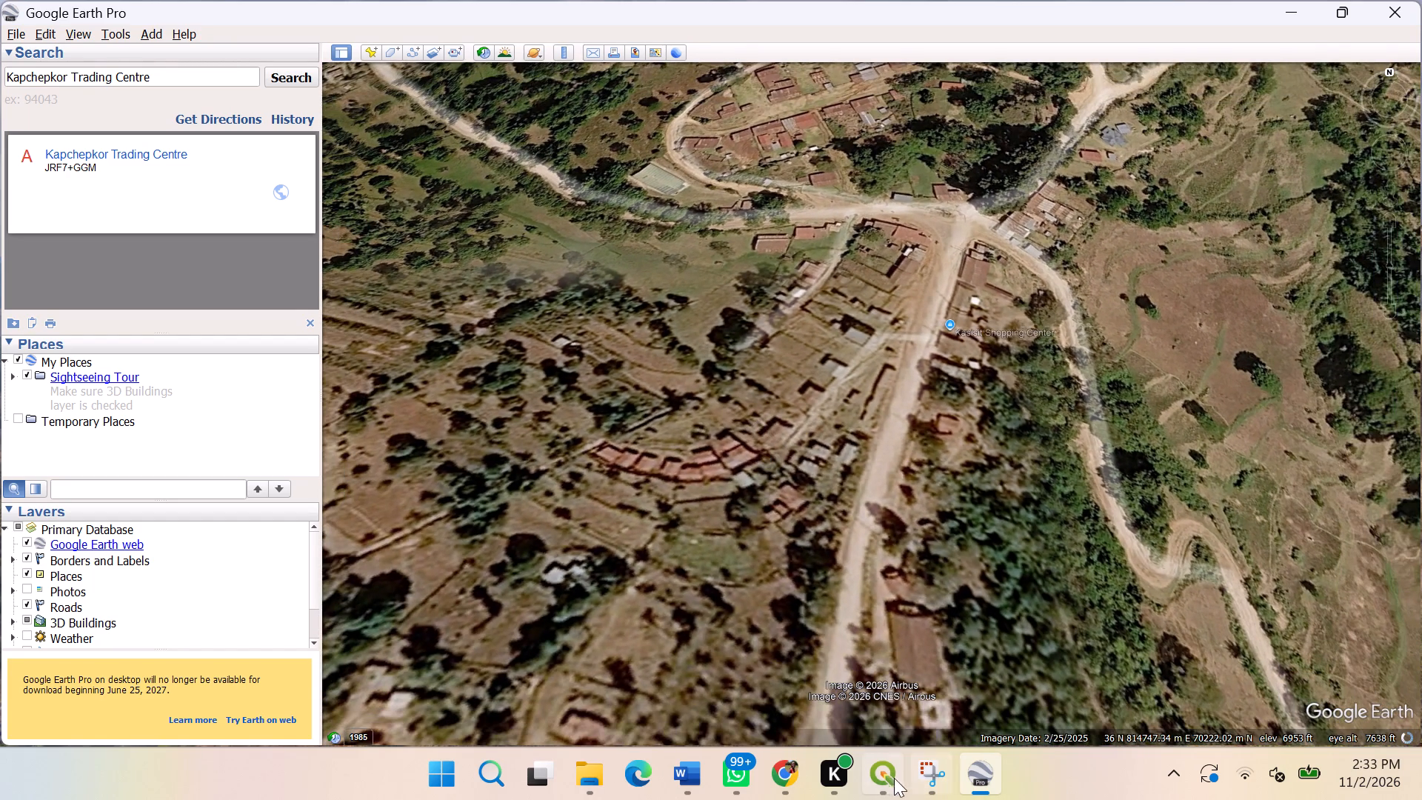
In the QGIS Georeferencer, add a control point on the large red roof's small white spot, with X 813358.70 and Y 69164.04.
click(876, 775)
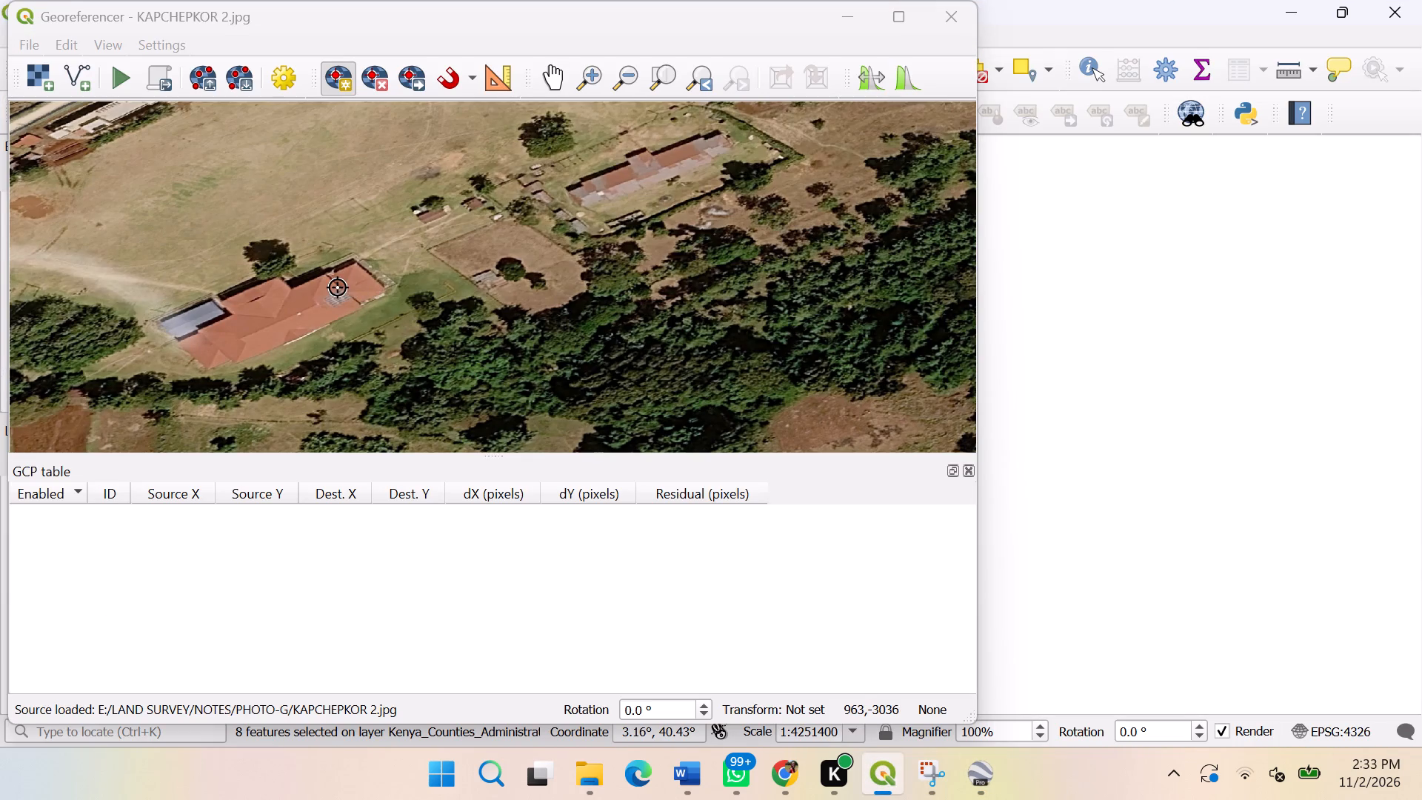
scroll(304, 319, up, 3)
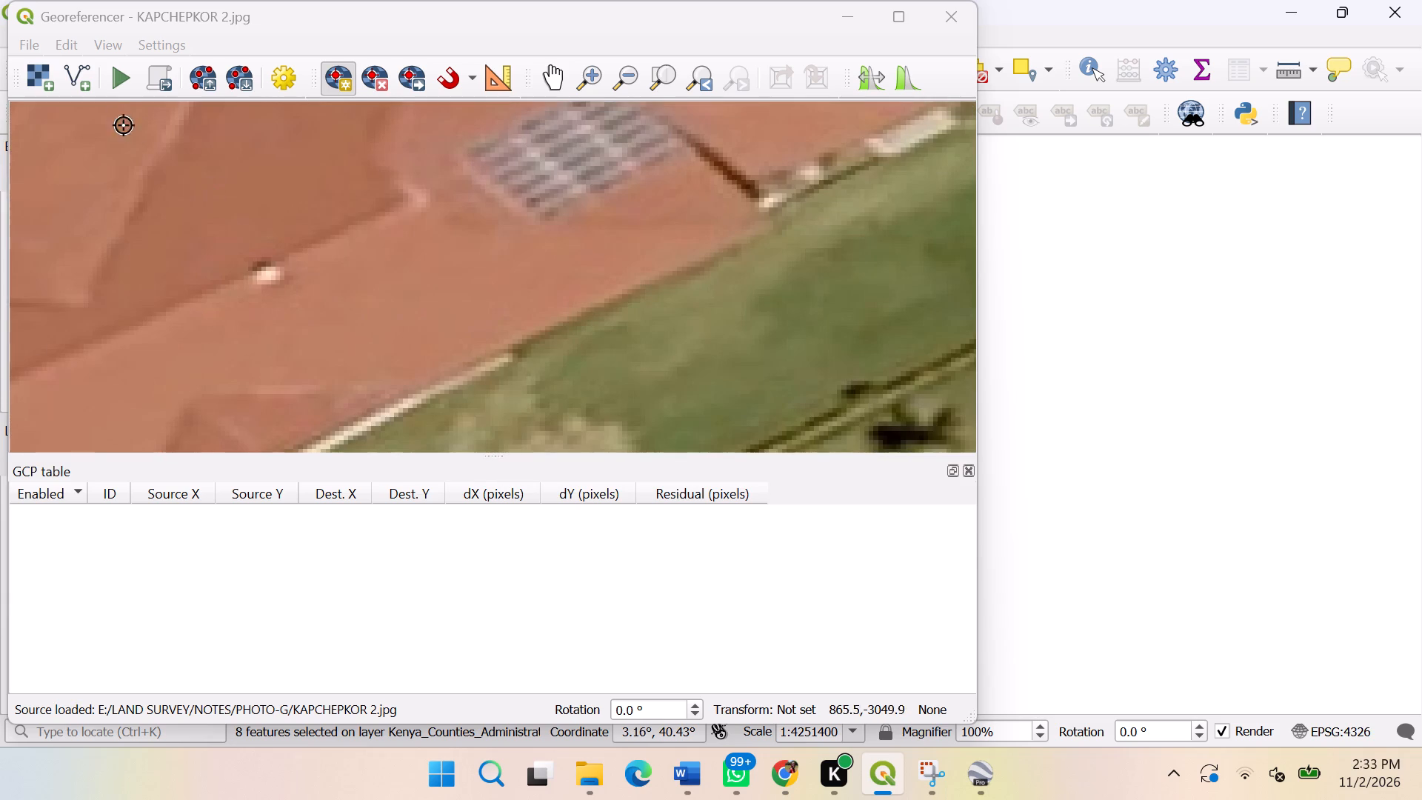
scroll(264, 287, up, 2)
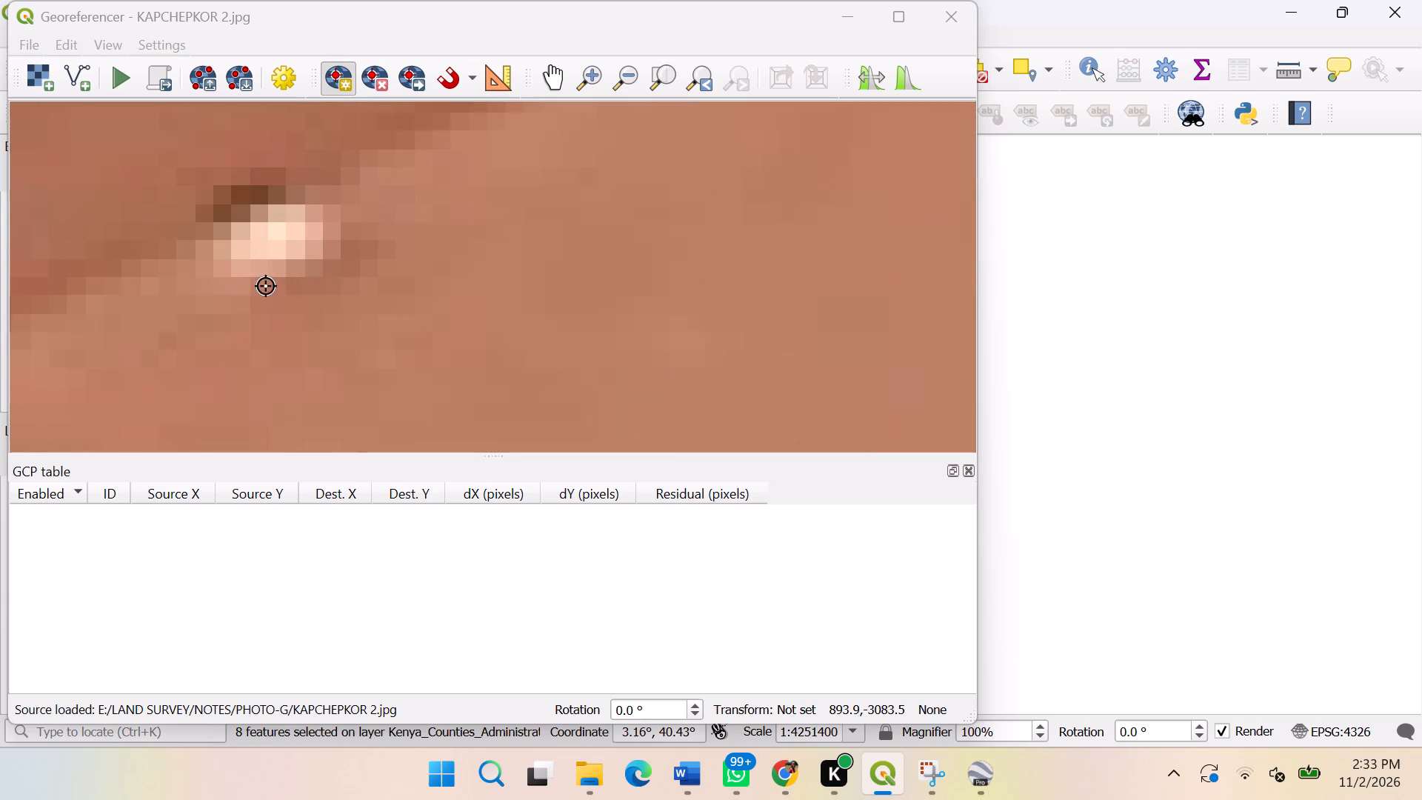
click(266, 229)
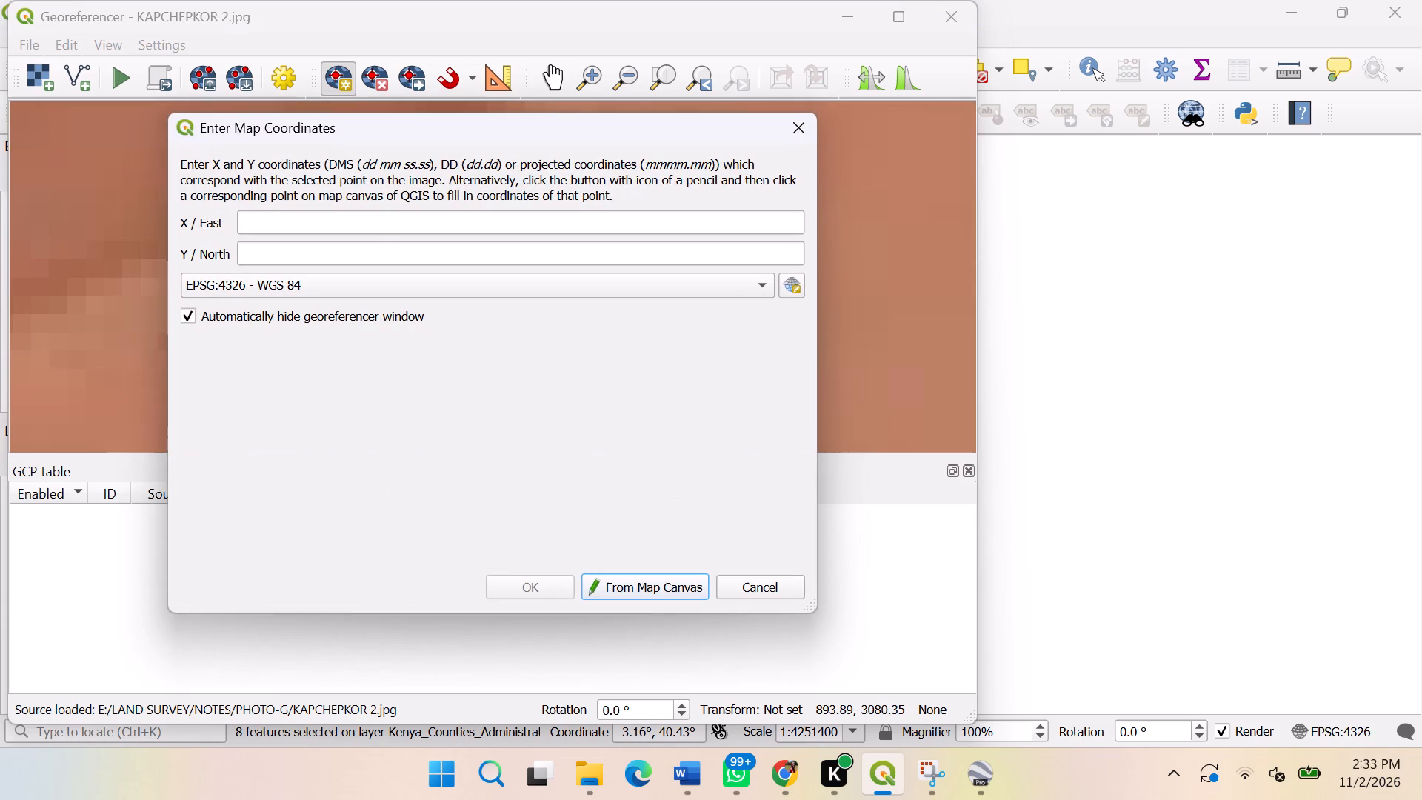
click(278, 216)
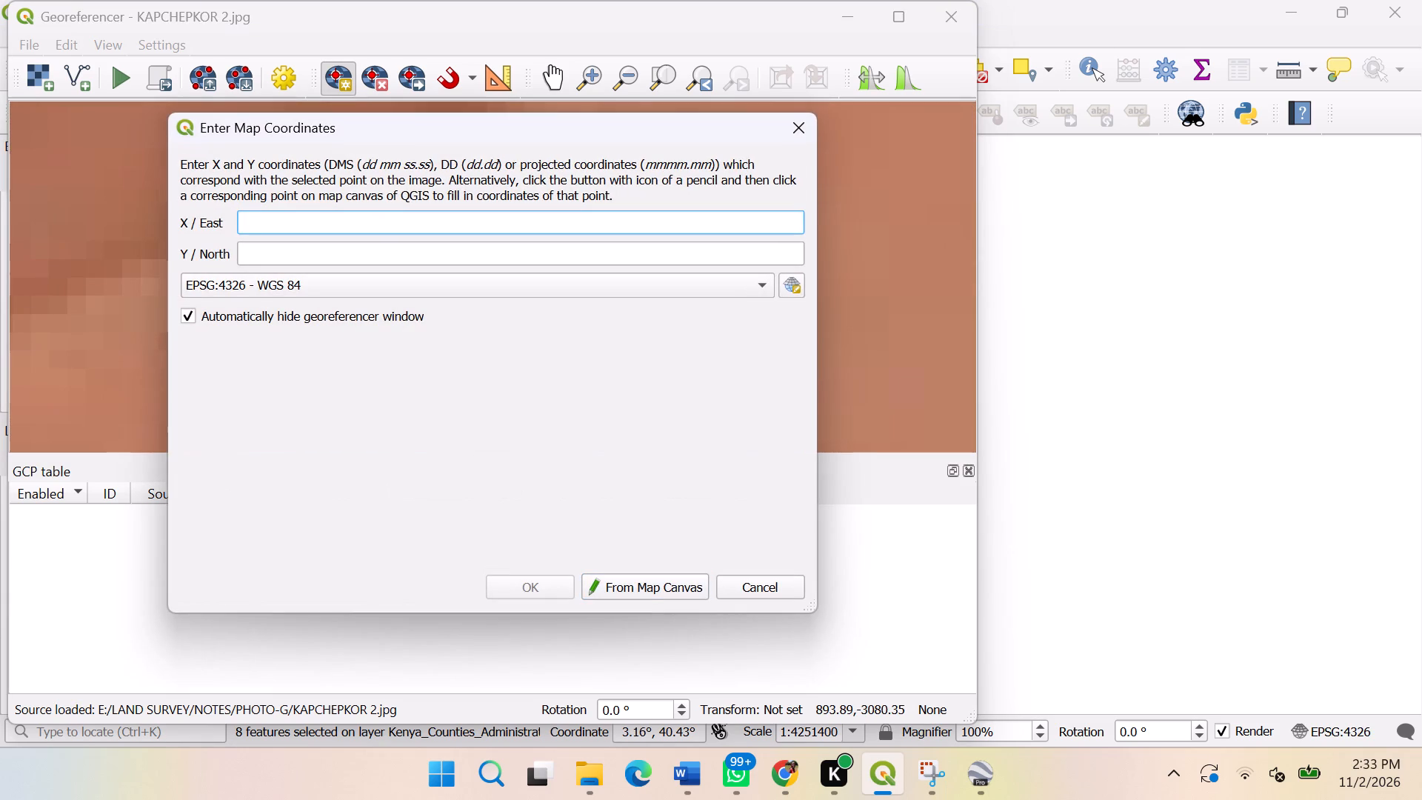
text(813)
text(358)
text(.70)
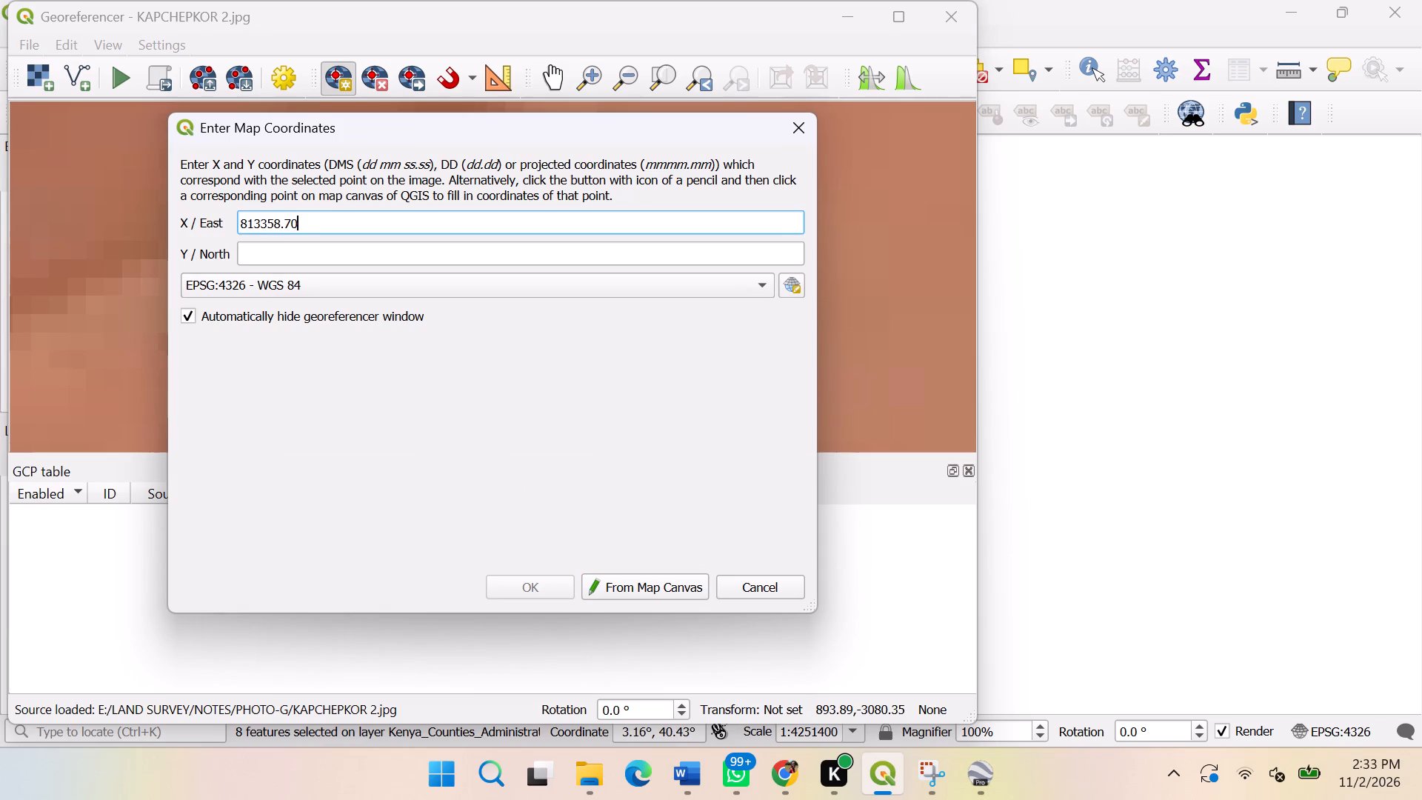
click(281, 254)
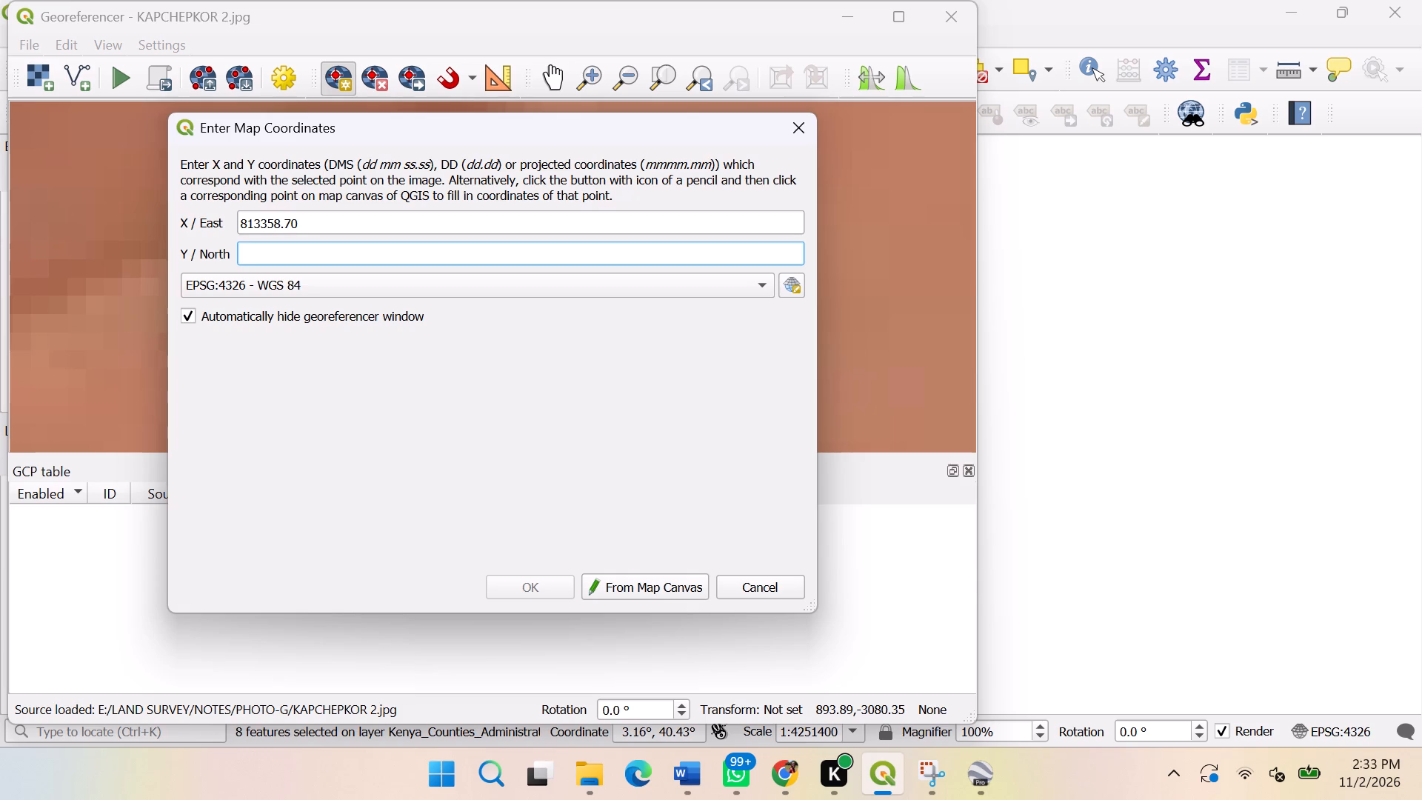
text(69)
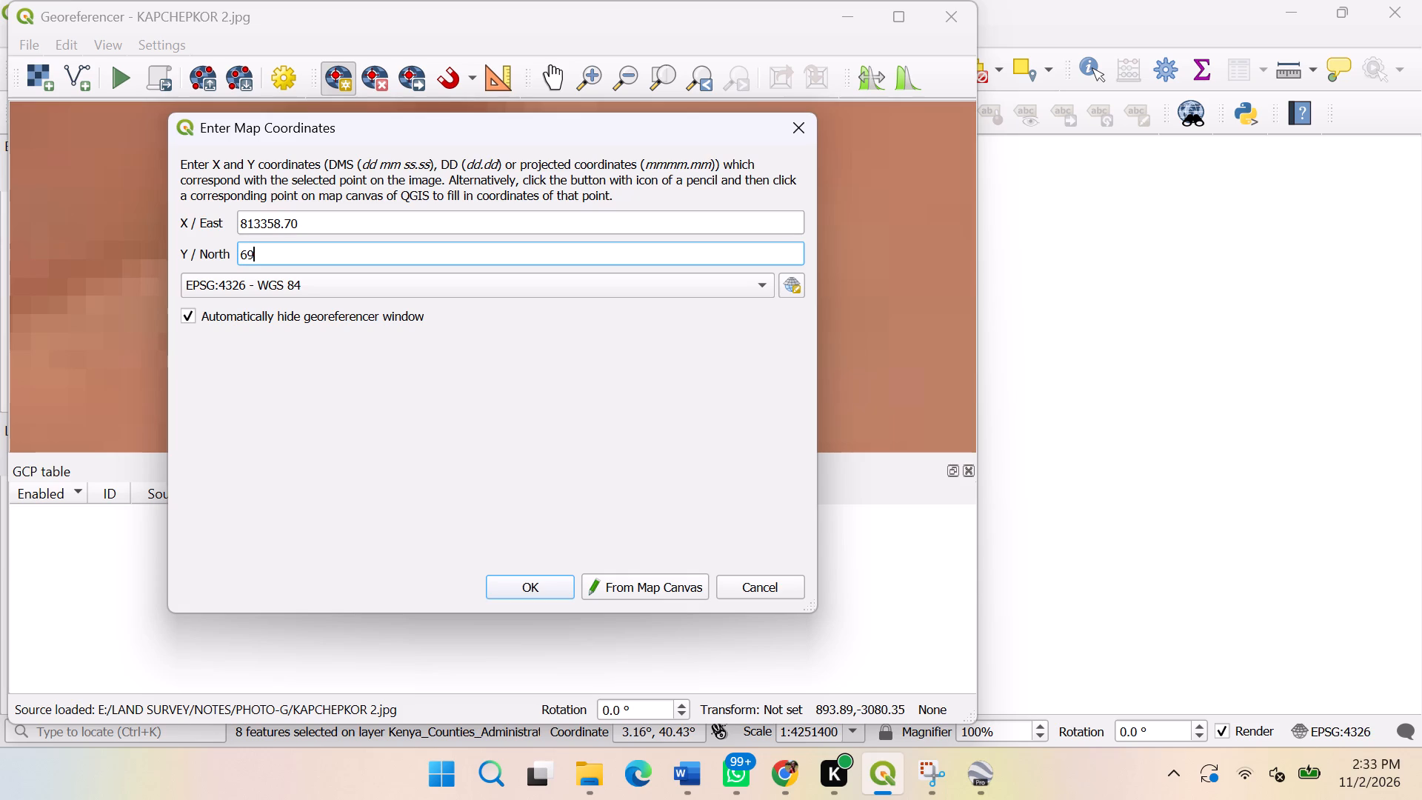
key(1)
text(64)
text(.04)
click(543, 588)
Add a second control point on the Kasisit Shopping Center marker, with X 814772.66 and Y 70259.93.
scroll(566, 351, down, 3)
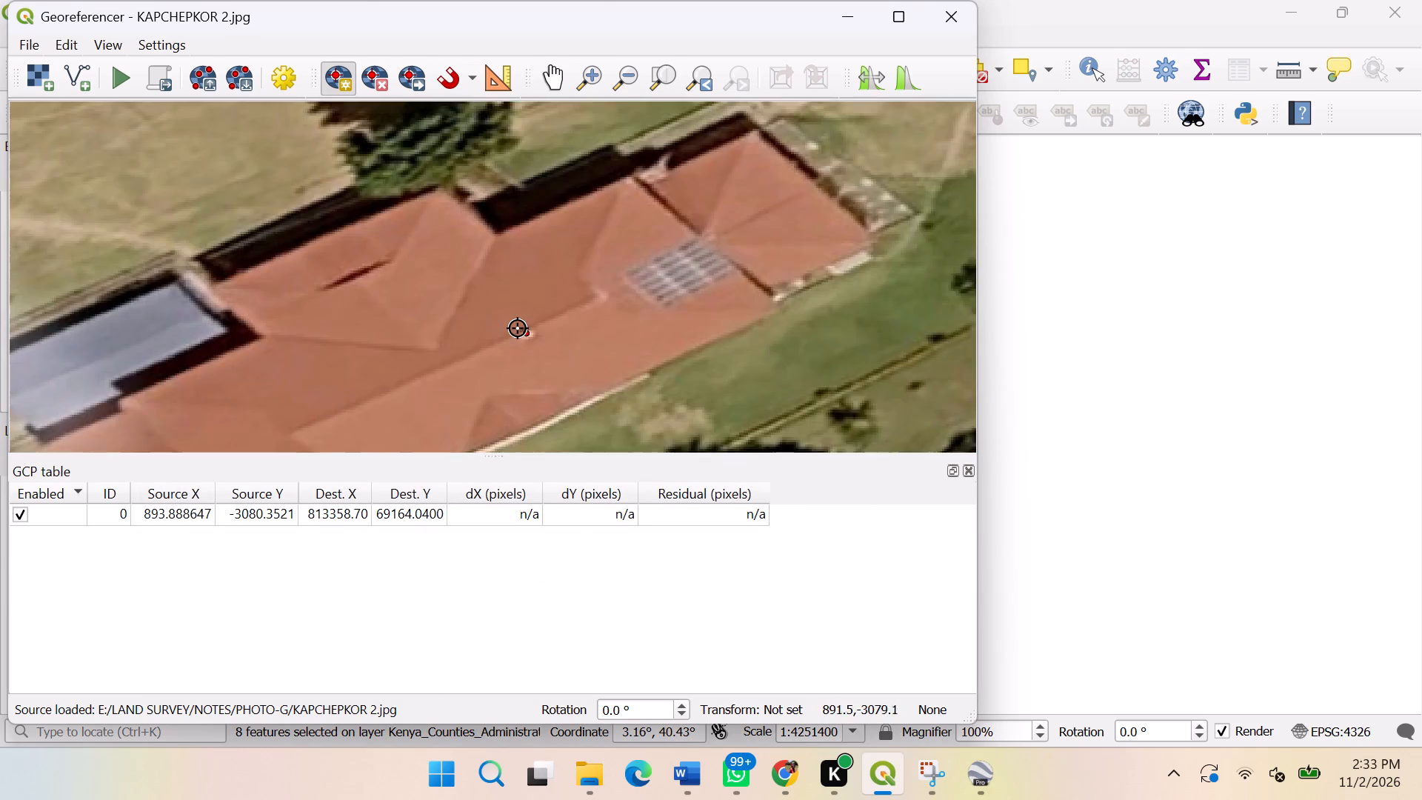
scroll(518, 328, down, 3)
scroll(451, 302, down, 1)
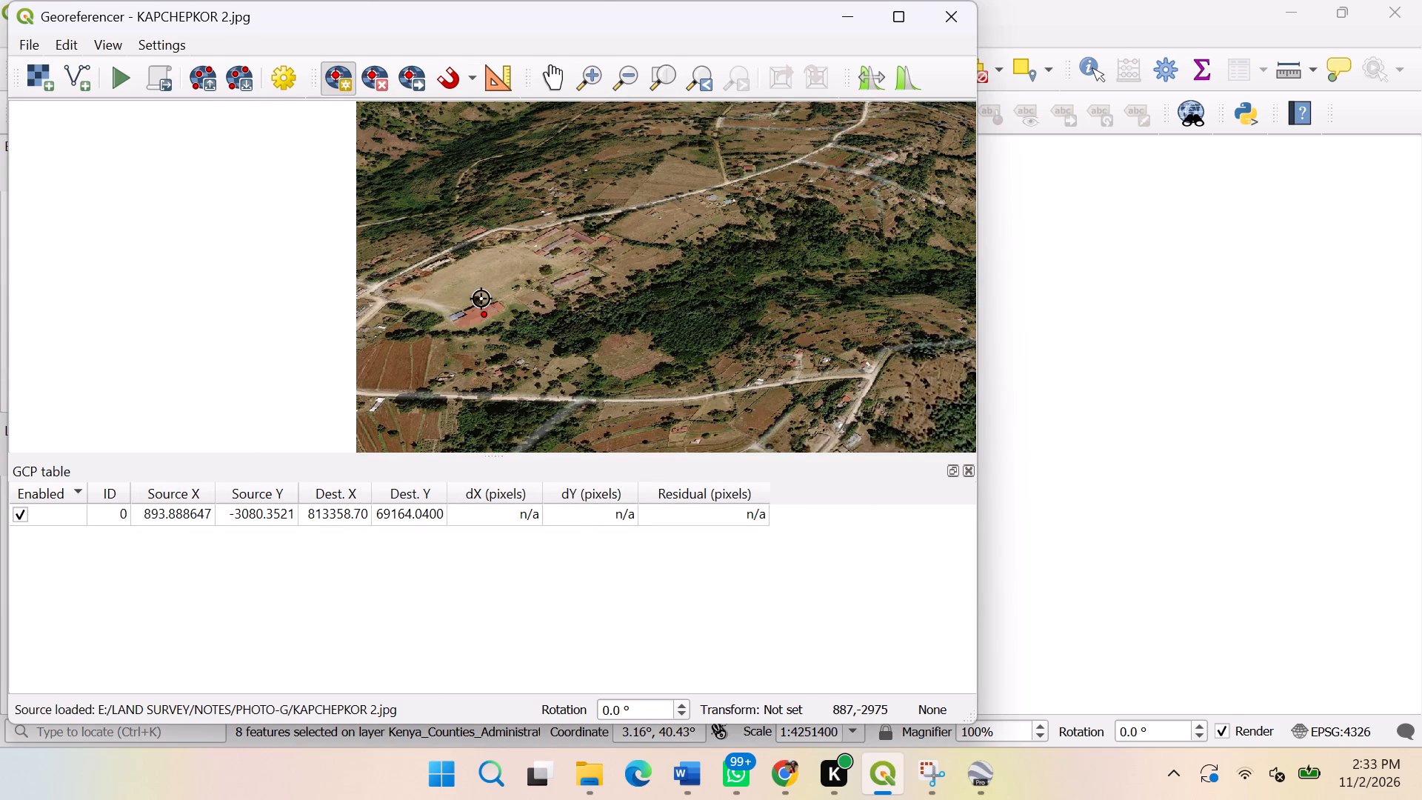
scroll(481, 298, down, 1)
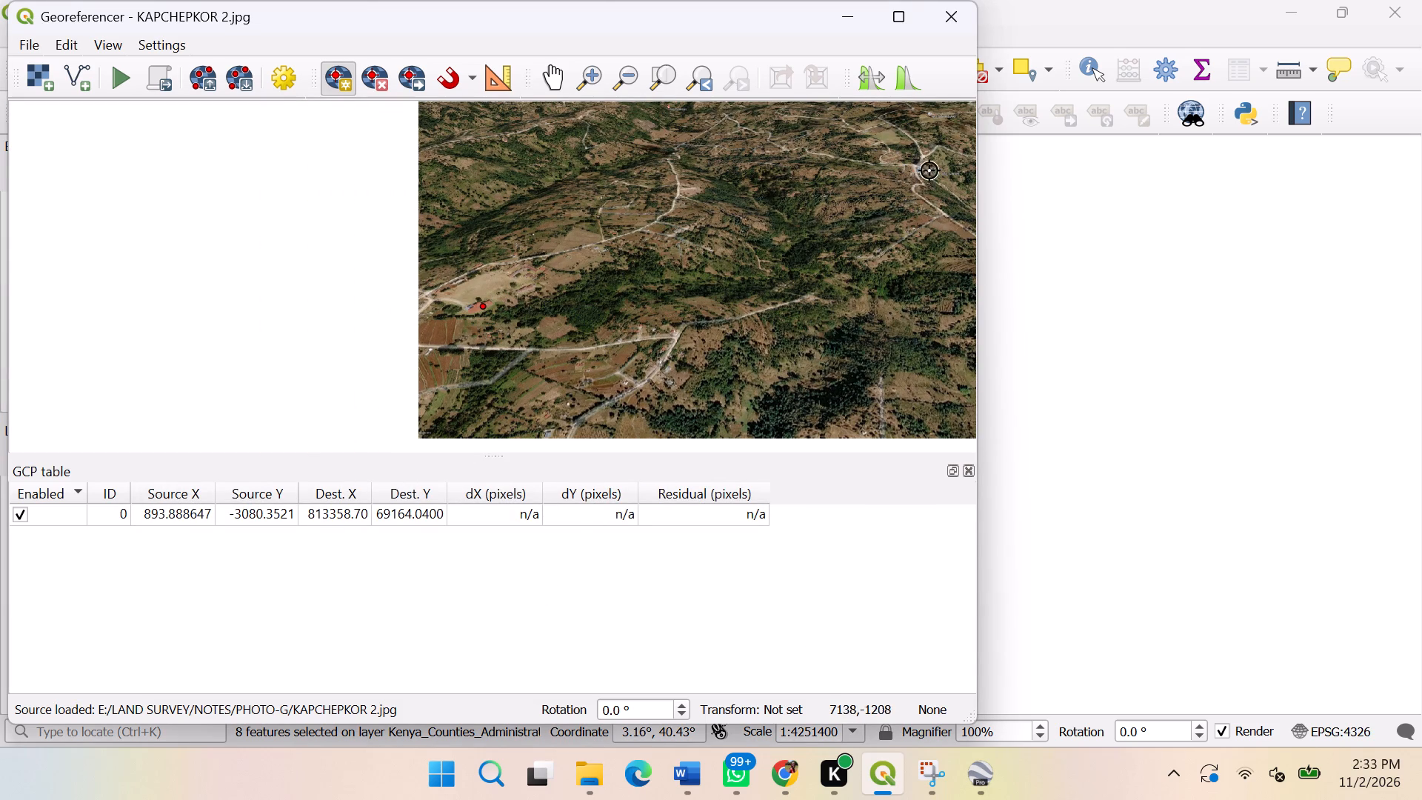
scroll(929, 170, up, 6)
middle_drag(839, 221, 839, 222)
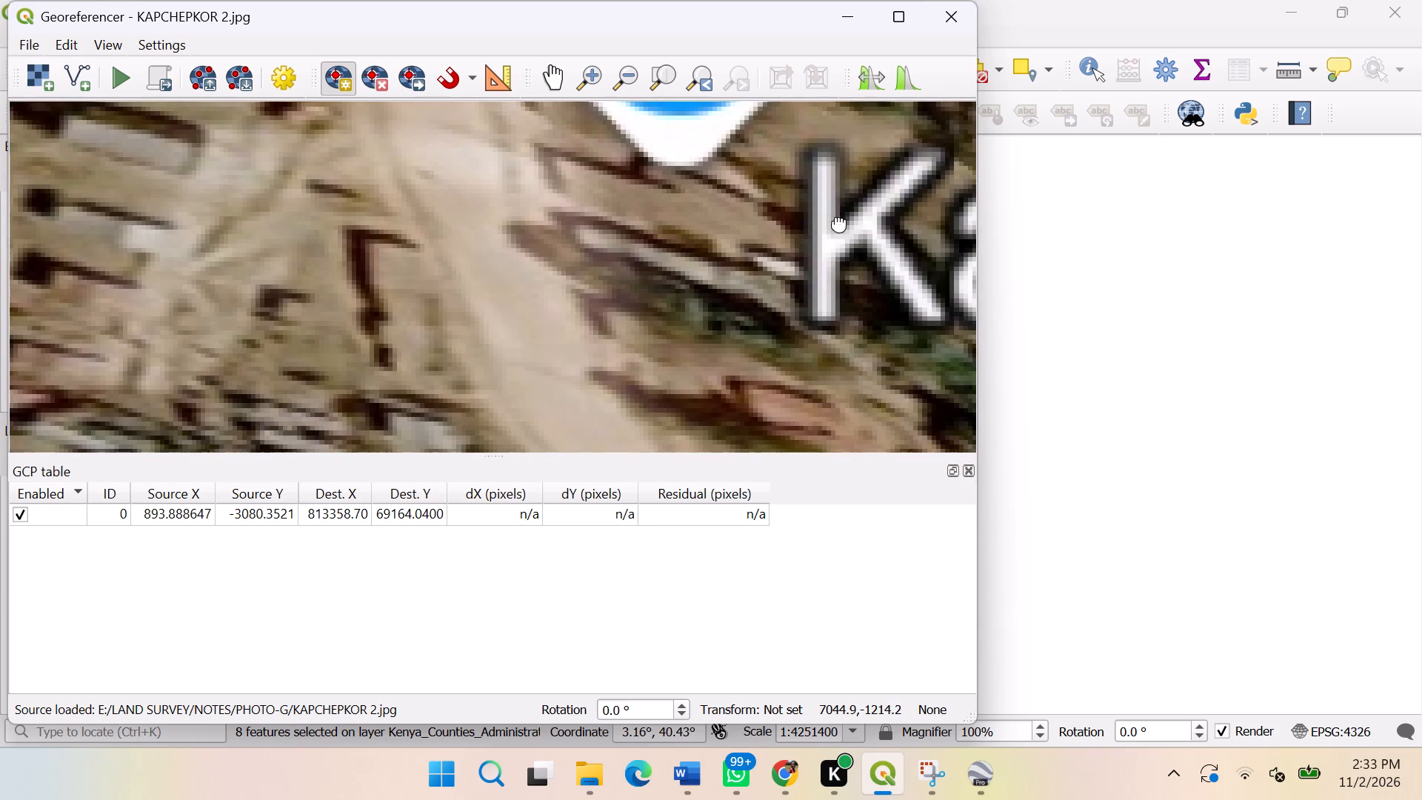
middle_drag(839, 222, 840, 254)
middle_drag(804, 191, 798, 384)
middle_click(798, 384)
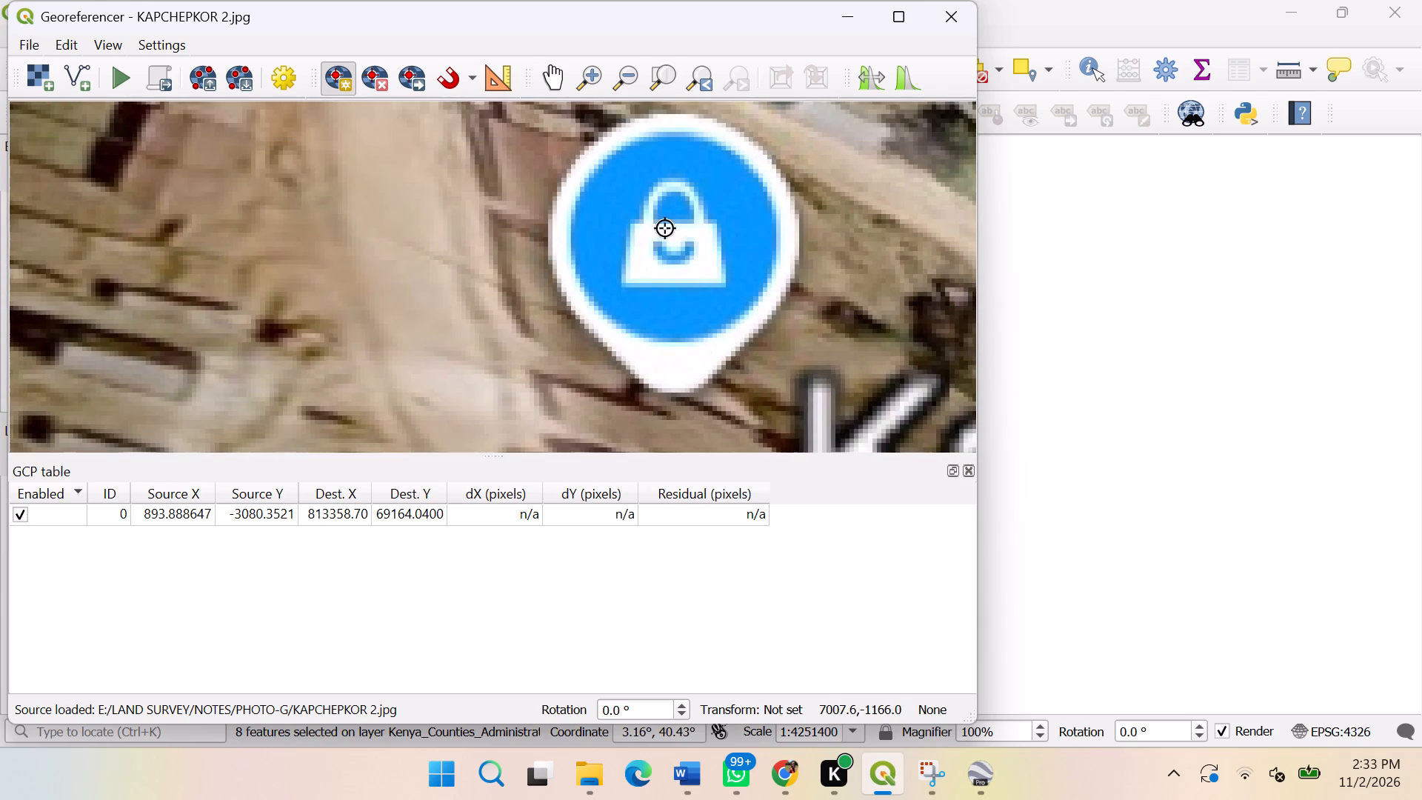
scroll(676, 238, up, 1)
click(677, 273)
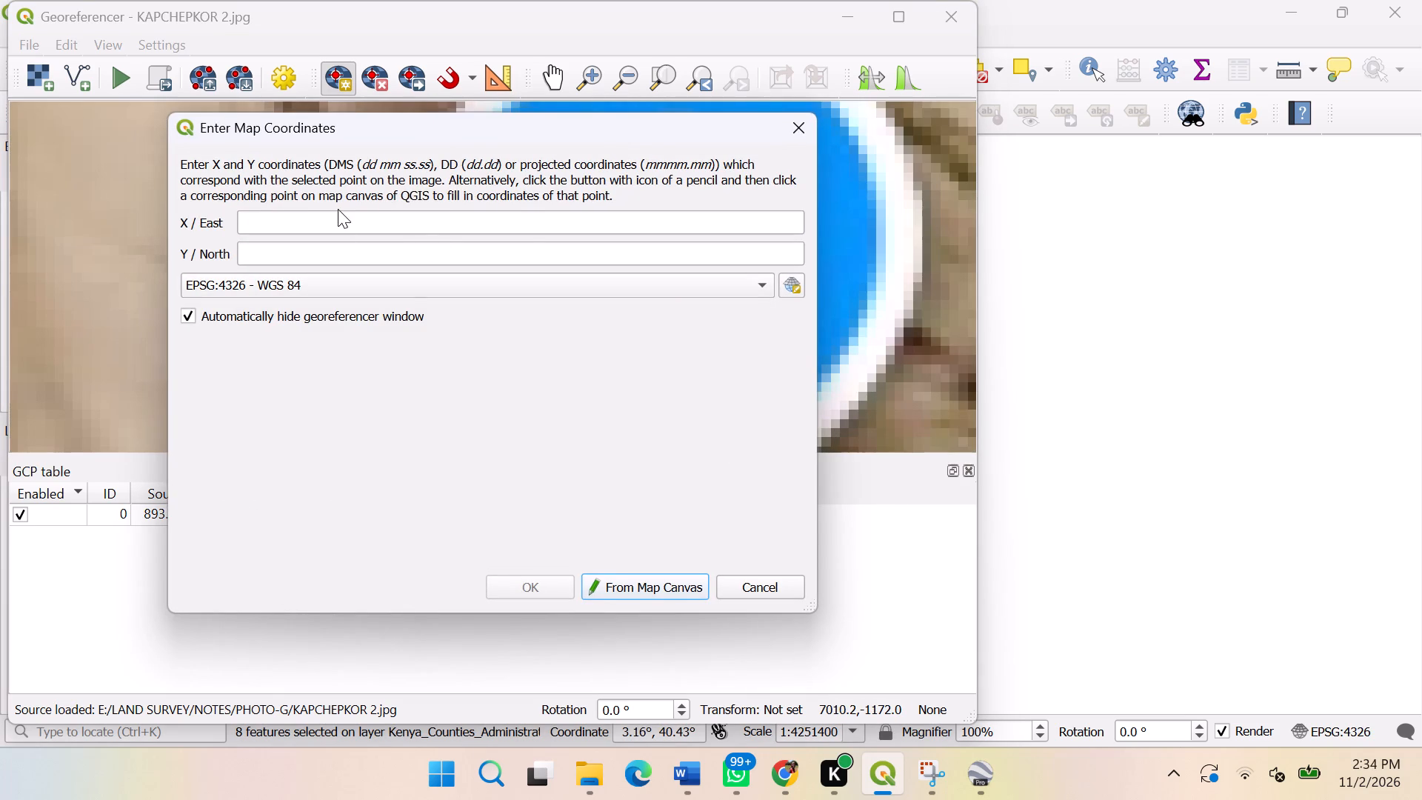
click(333, 224)
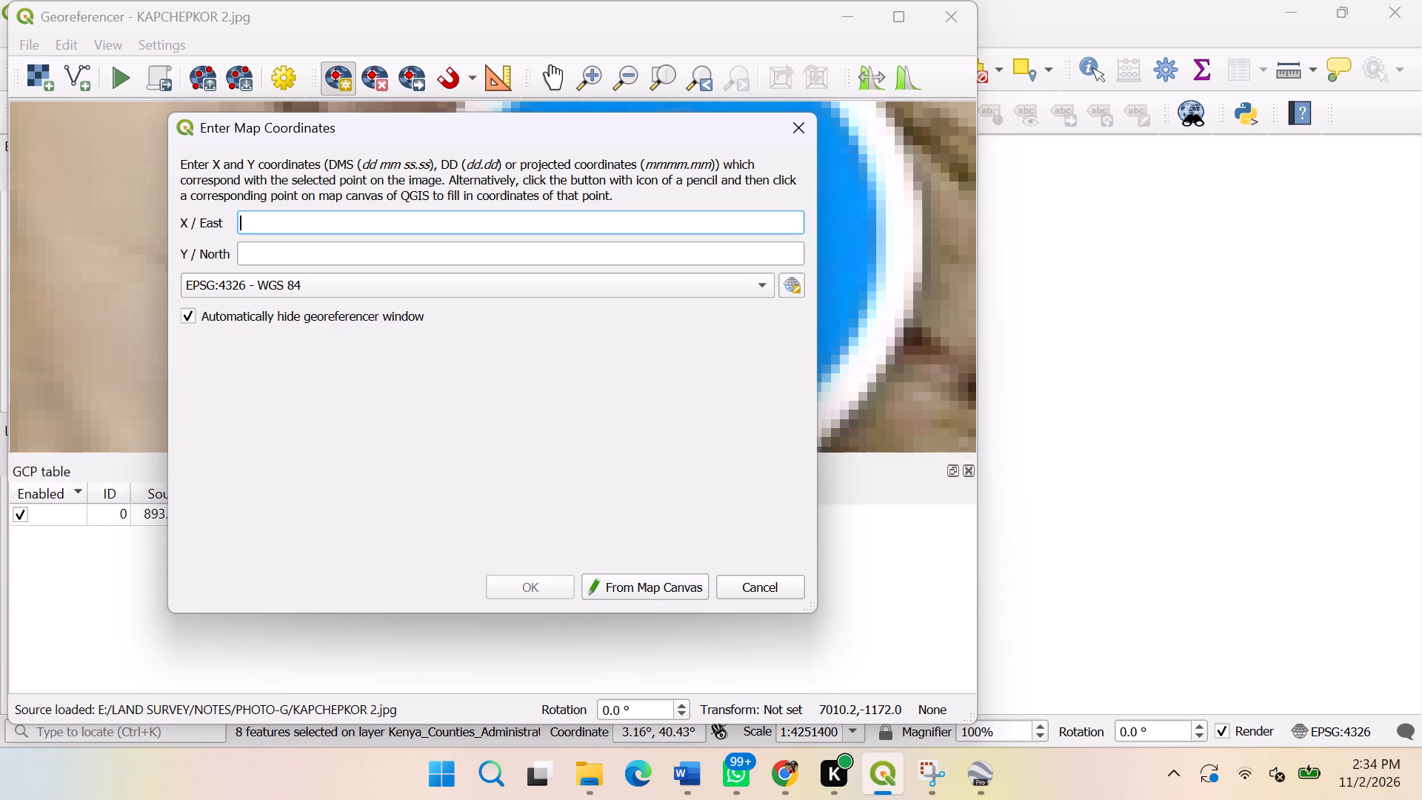
text(814)
text(772)
text(.66)
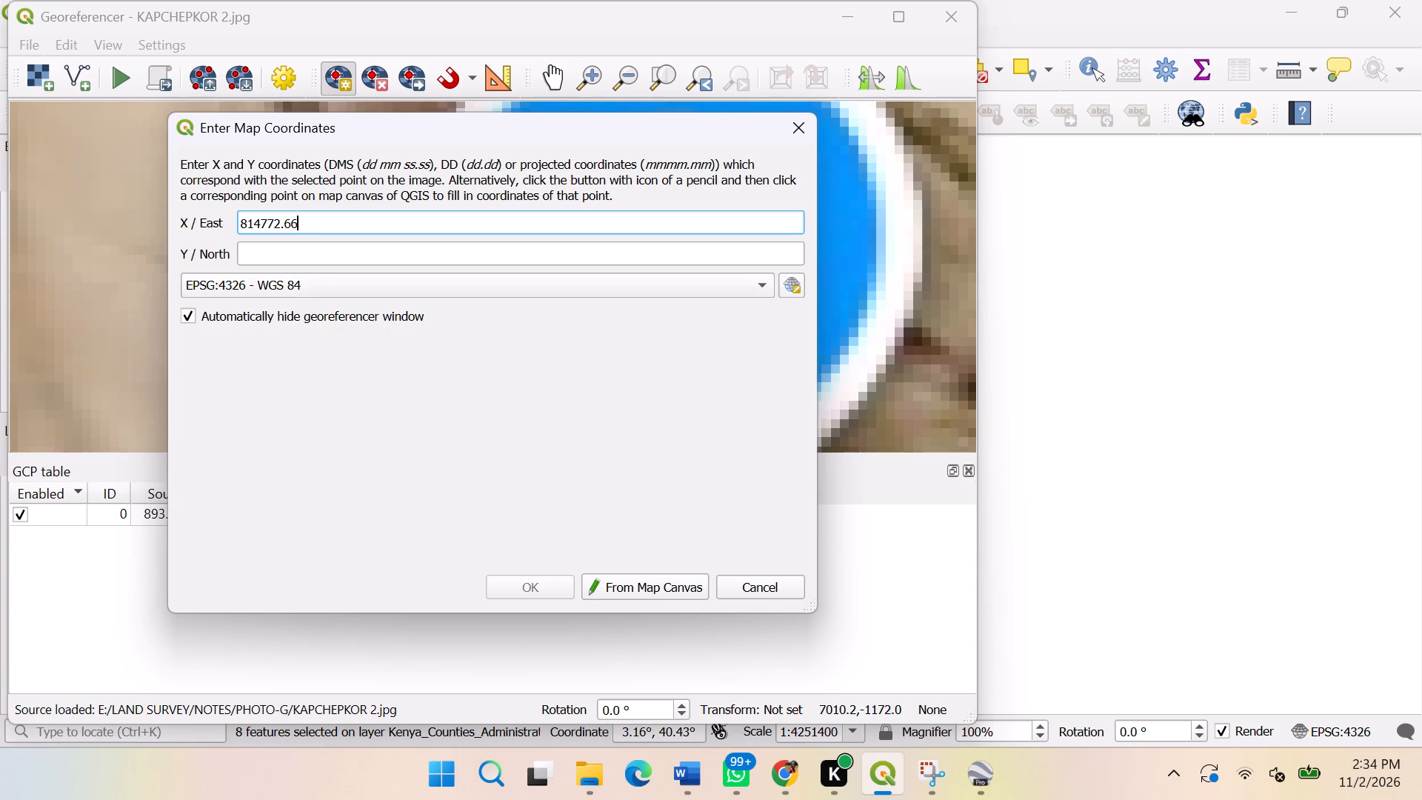
click(301, 254)
text(70)
key(2)
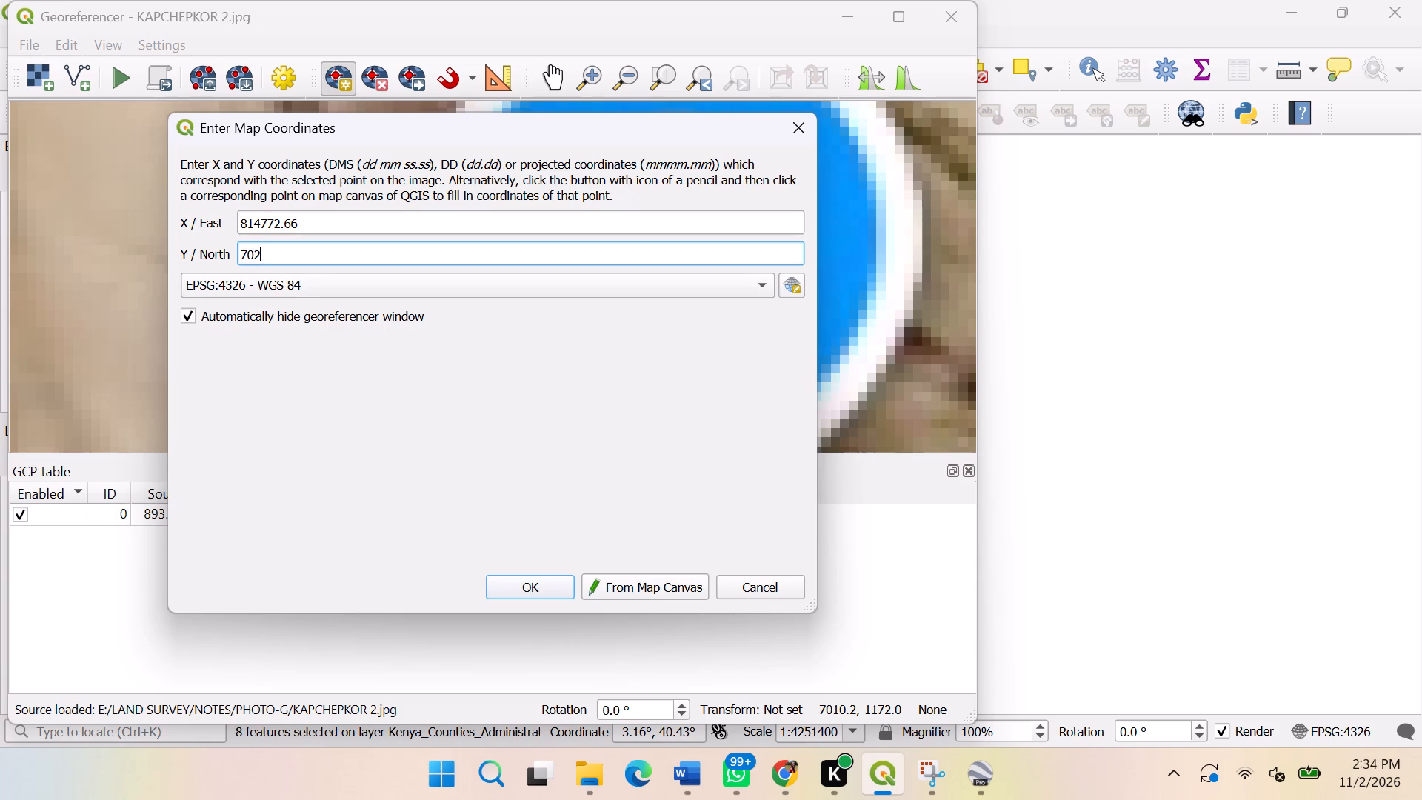
key(5)
key(9)
text(.93)
click(540, 583)
Find the Sibilo Dispensary marker on the image as the next control point feature.
scroll(692, 247, down, 5)
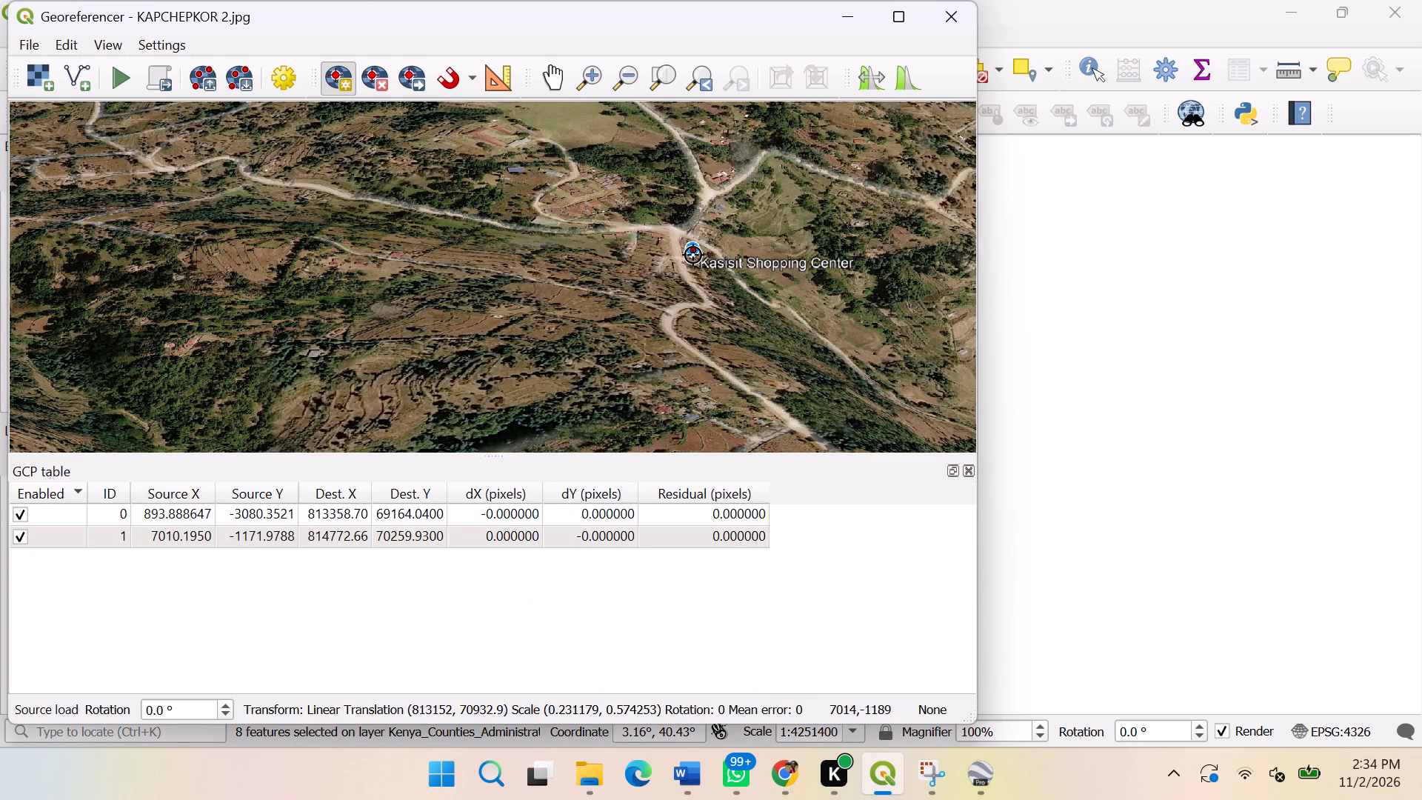
scroll(666, 256, down, 2)
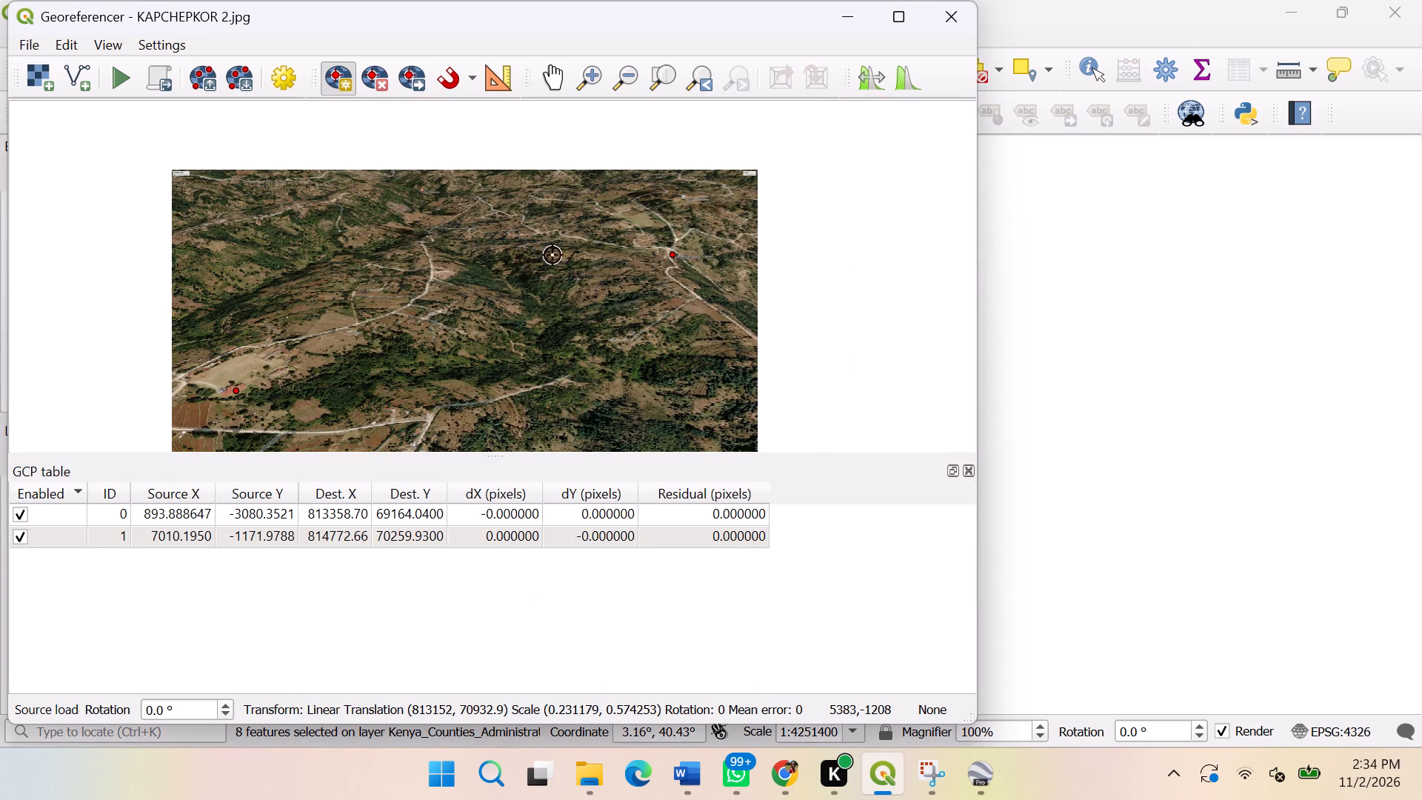
scroll(416, 182, up, 3)
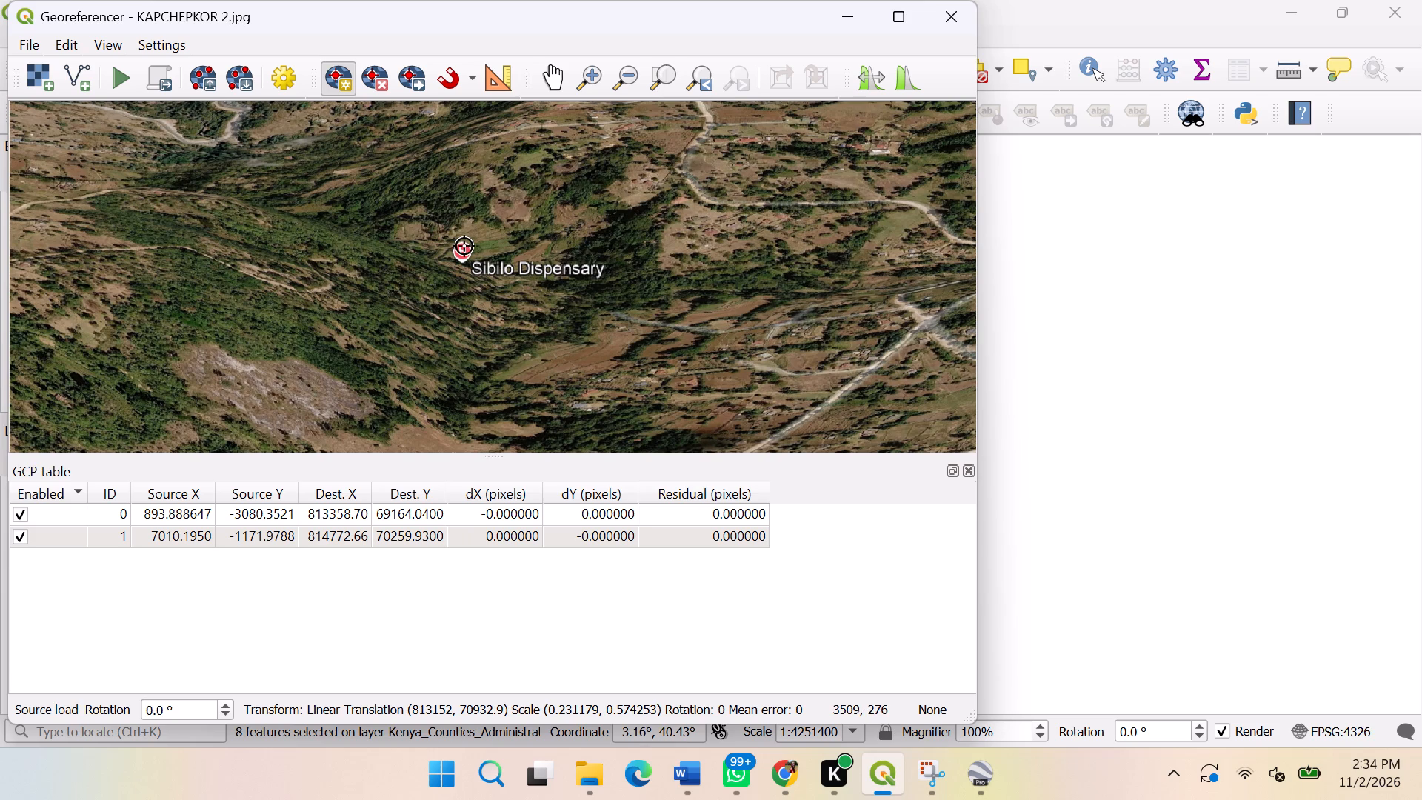
In Google Earth Pro, locate the Sibilo Dispensary marker north-west of Kasisit Shopping Center and examine its position and coordinates closely.
click(981, 776)
scroll(902, 502, down, 5)
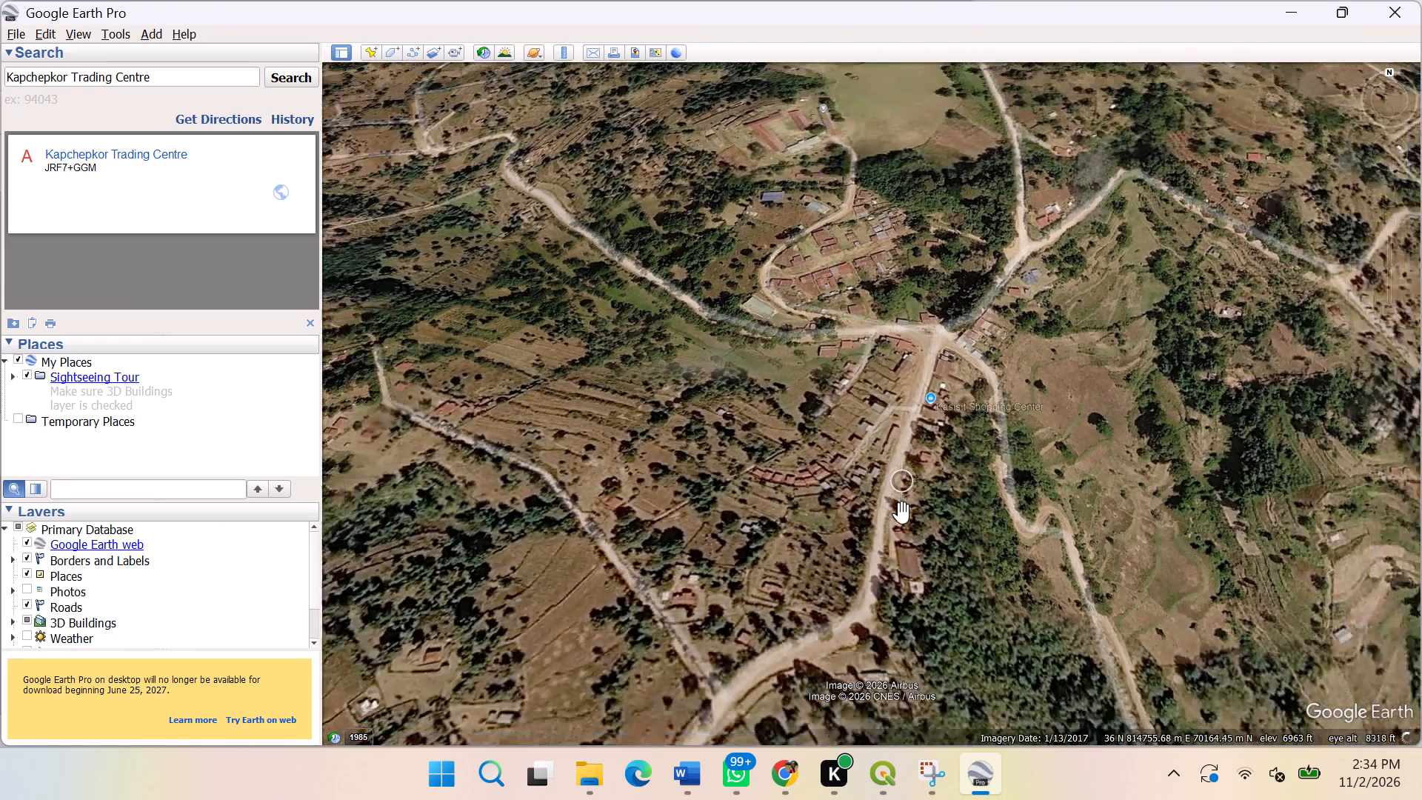
scroll(903, 516, down, 5)
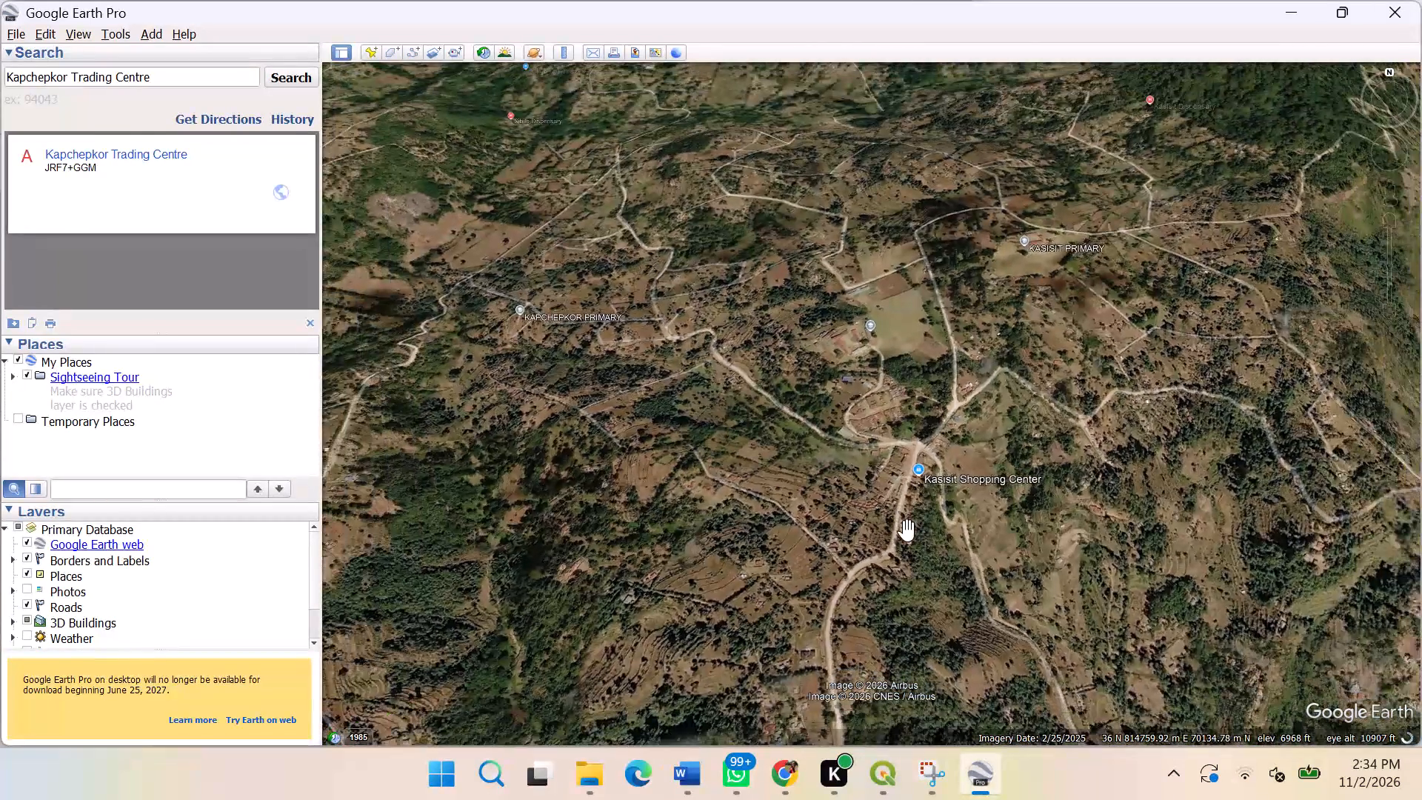
scroll(907, 533, down, 4)
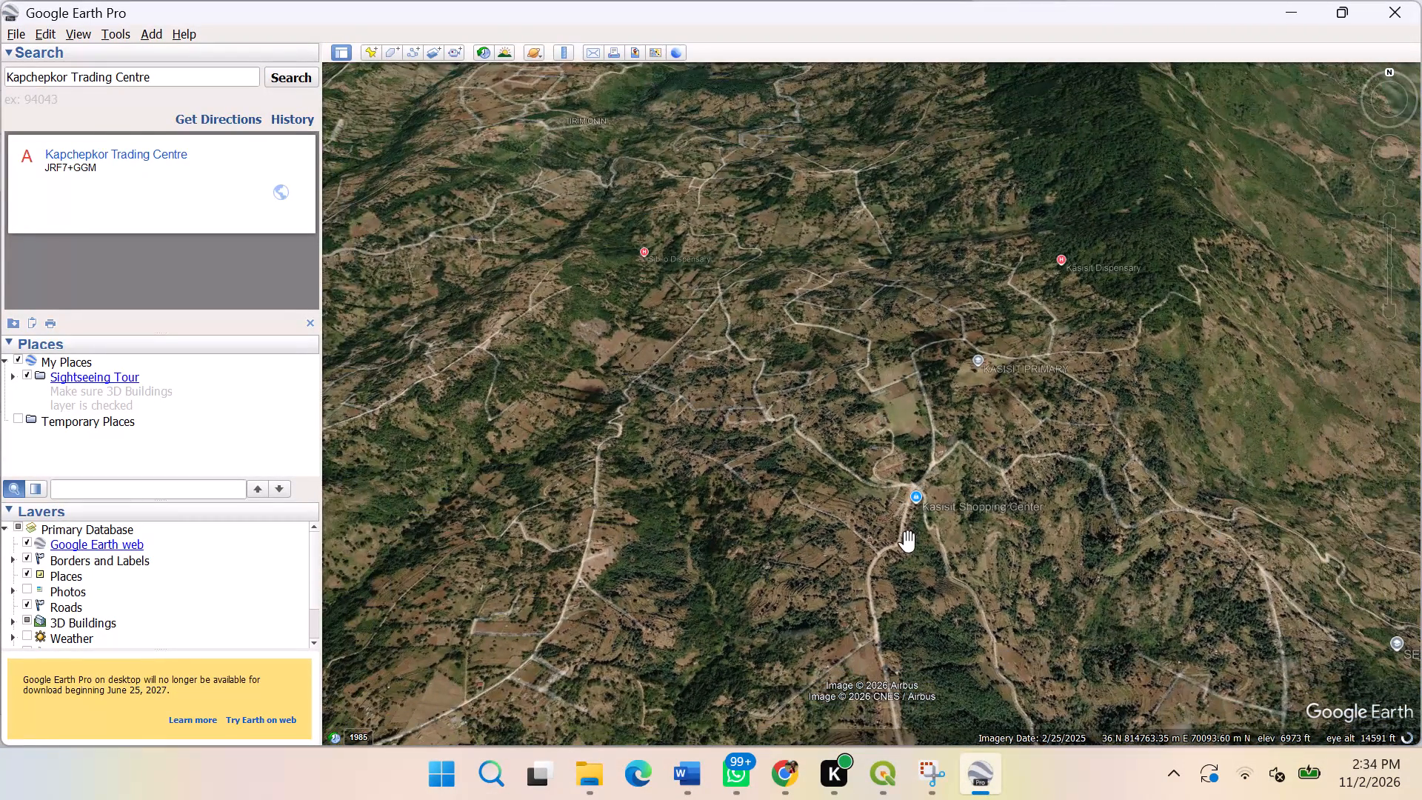
scroll(651, 251, up, 8)
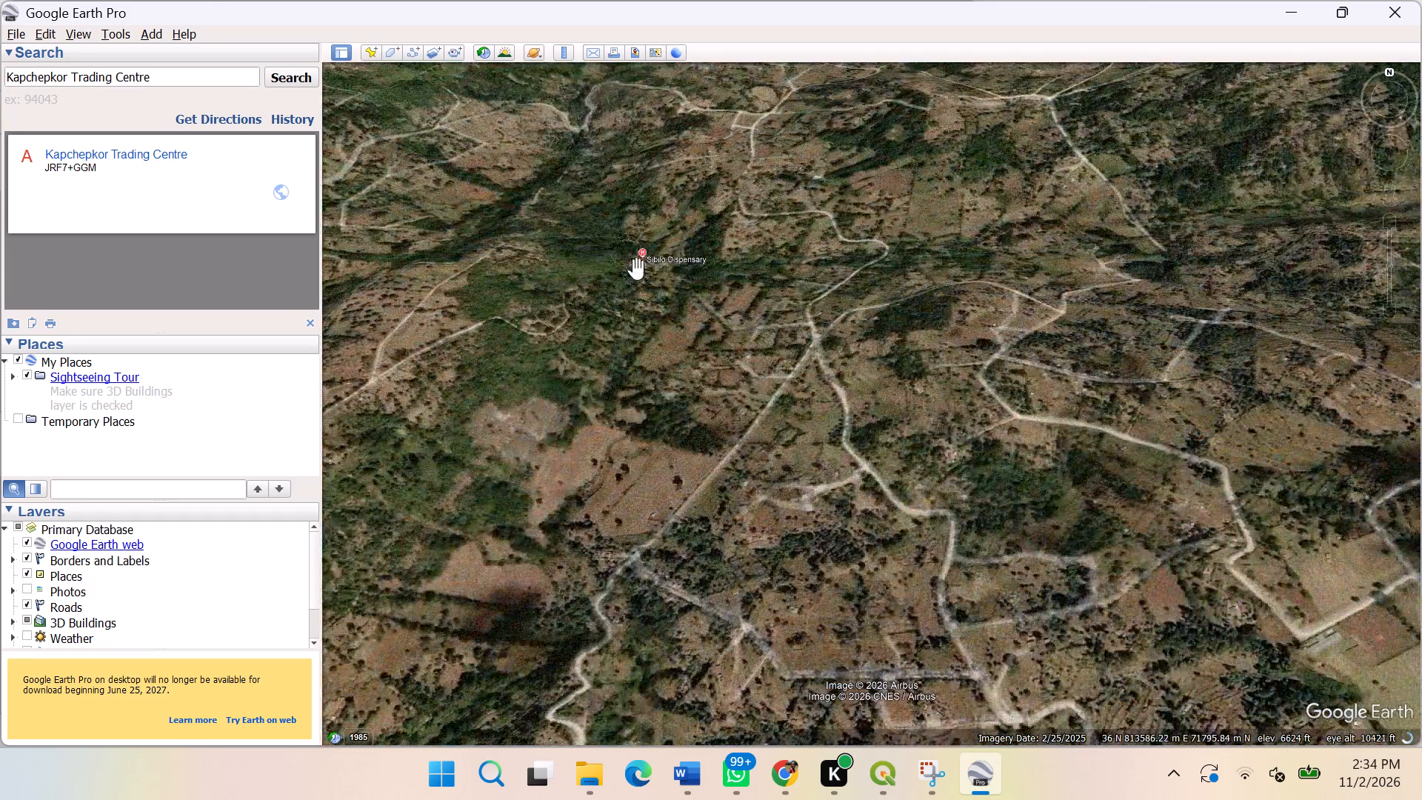
scroll(637, 267, up, 14)
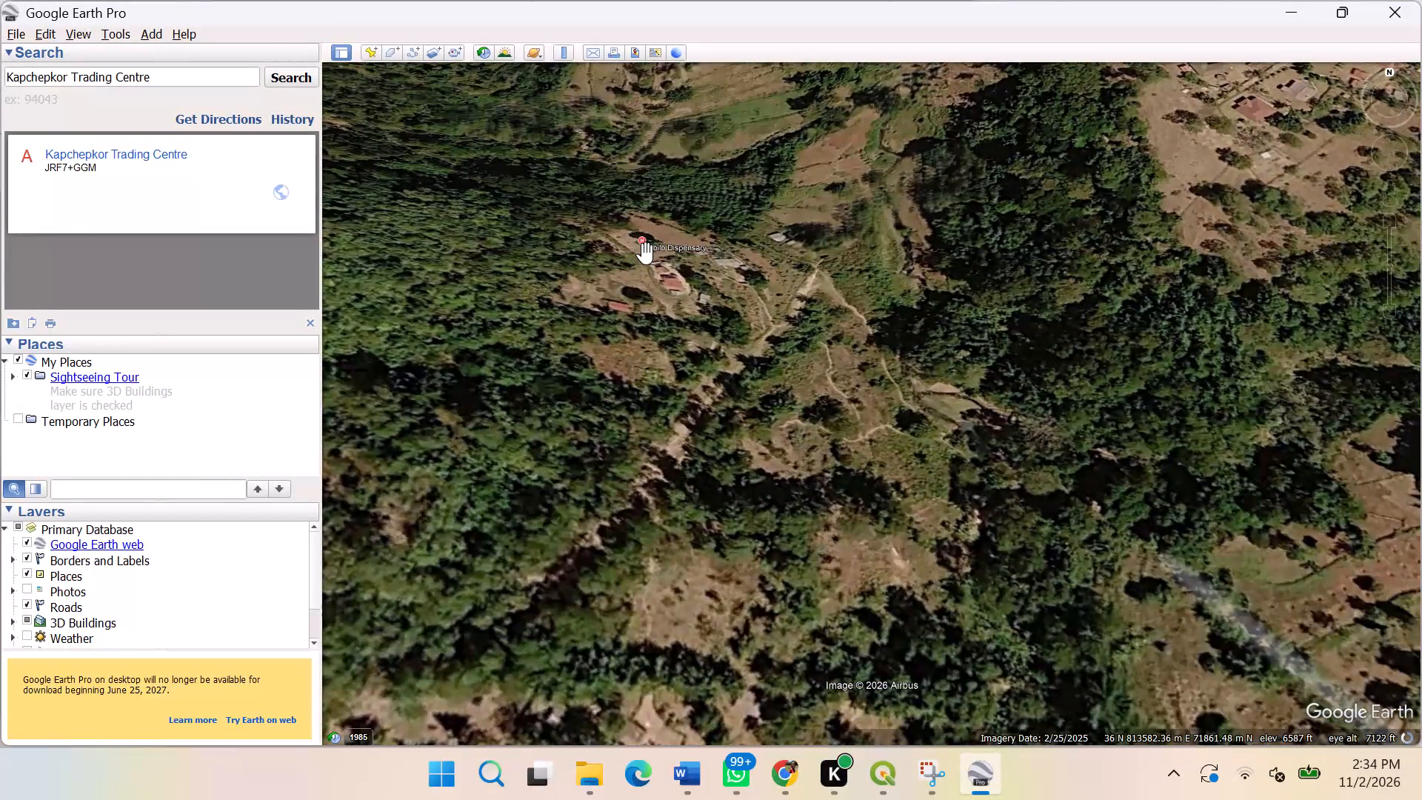
scroll(646, 253, up, 4)
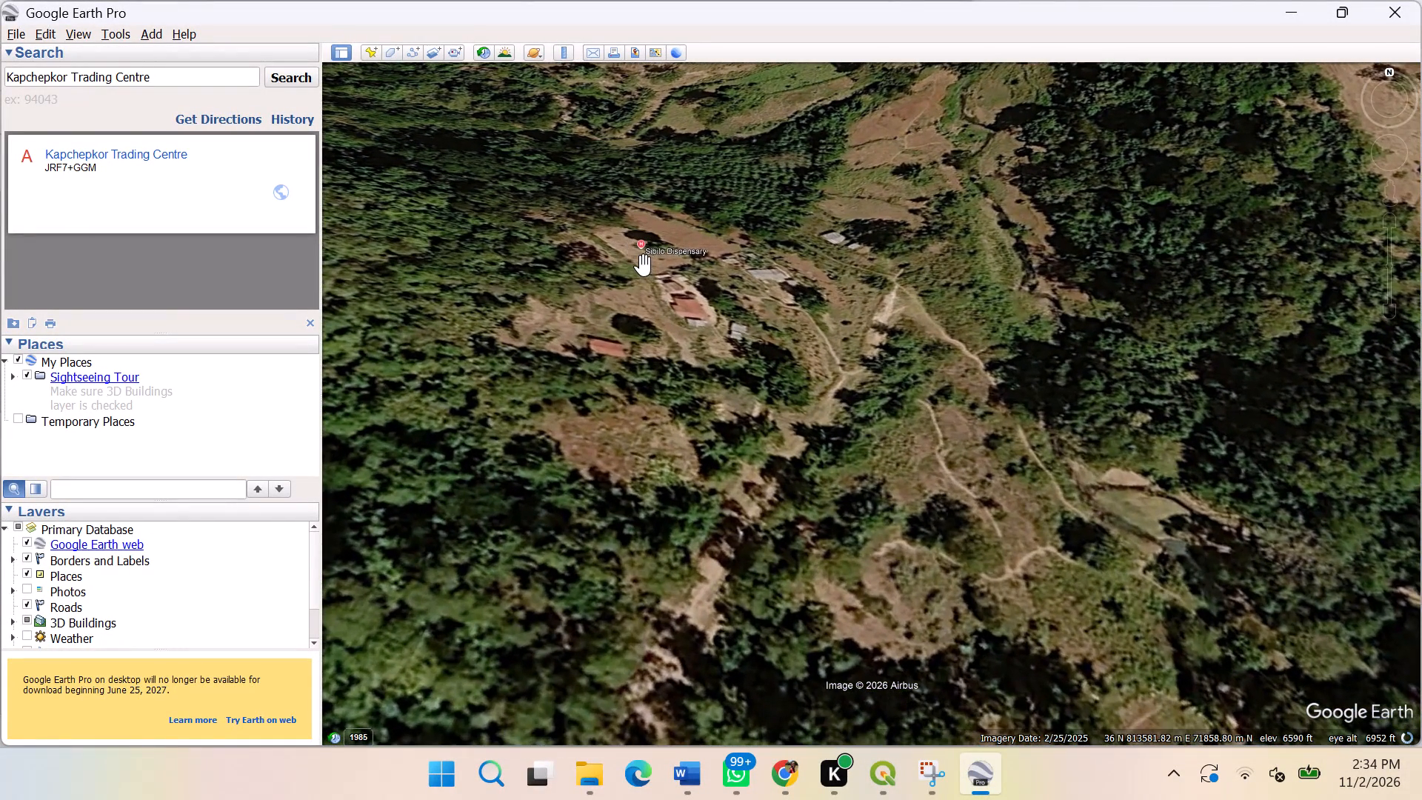
scroll(642, 264, up, 1)
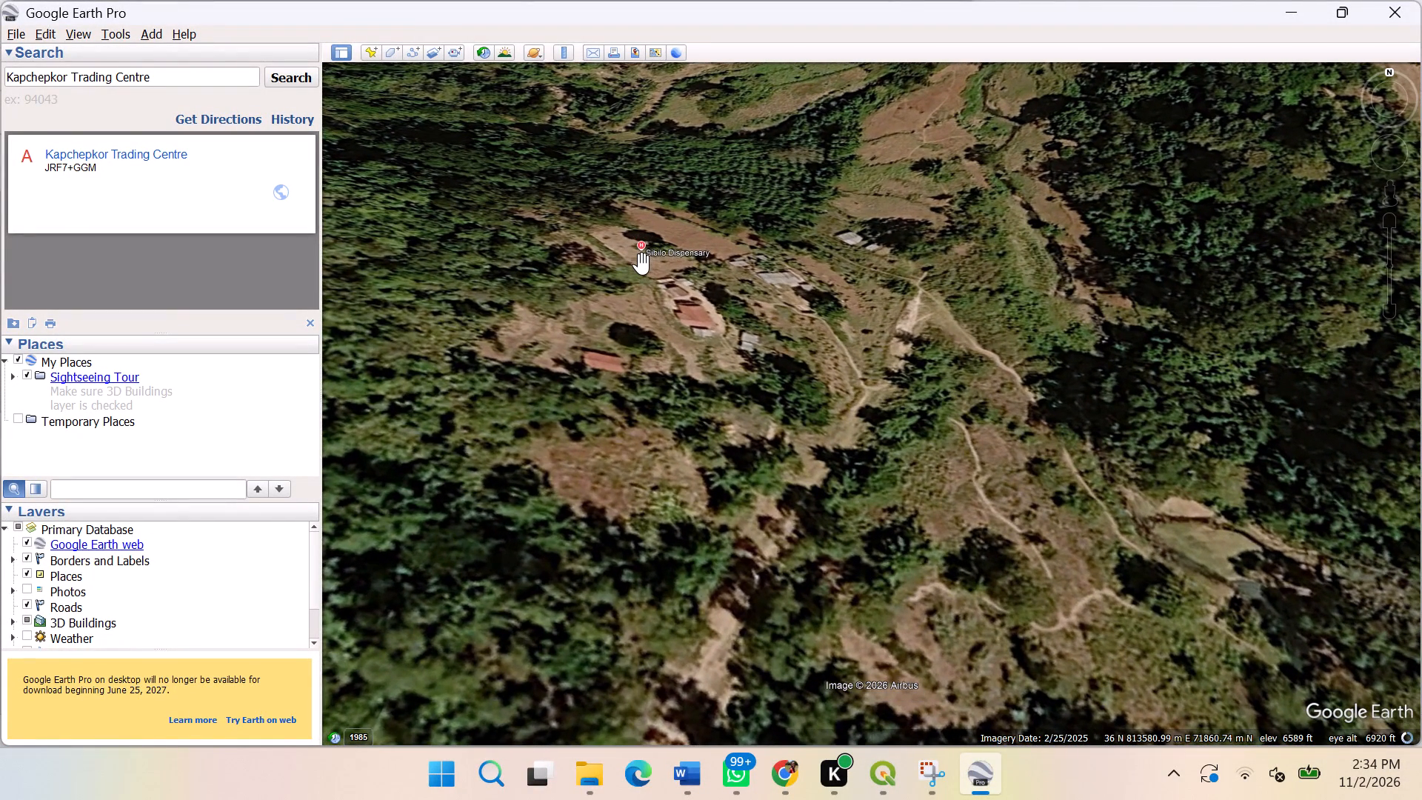
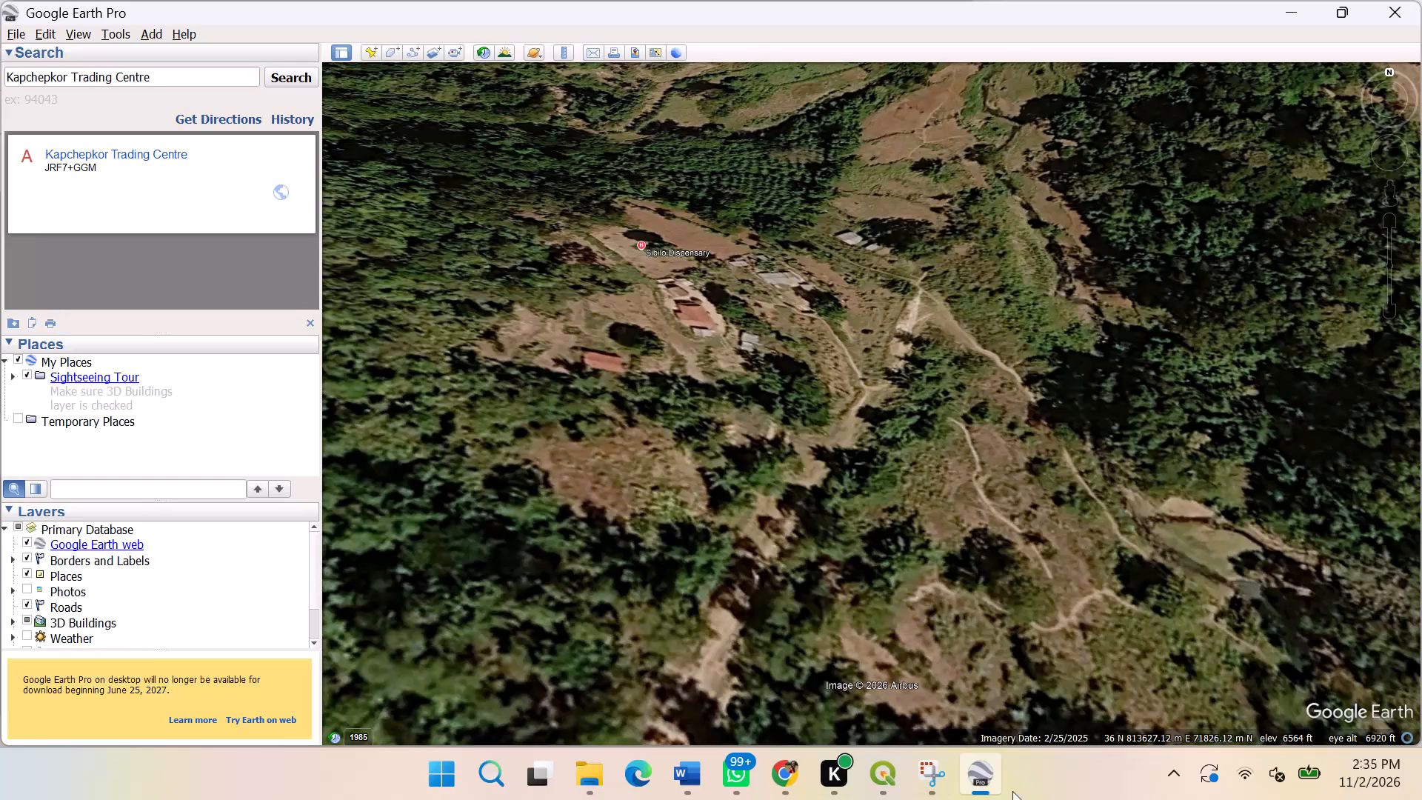
In the QGIS Georeferencer, add a third control point on the Sibilo Dispensary marker, with X 813580.99 and Y 71860.74.
click(879, 789)
scroll(463, 259, up, 2)
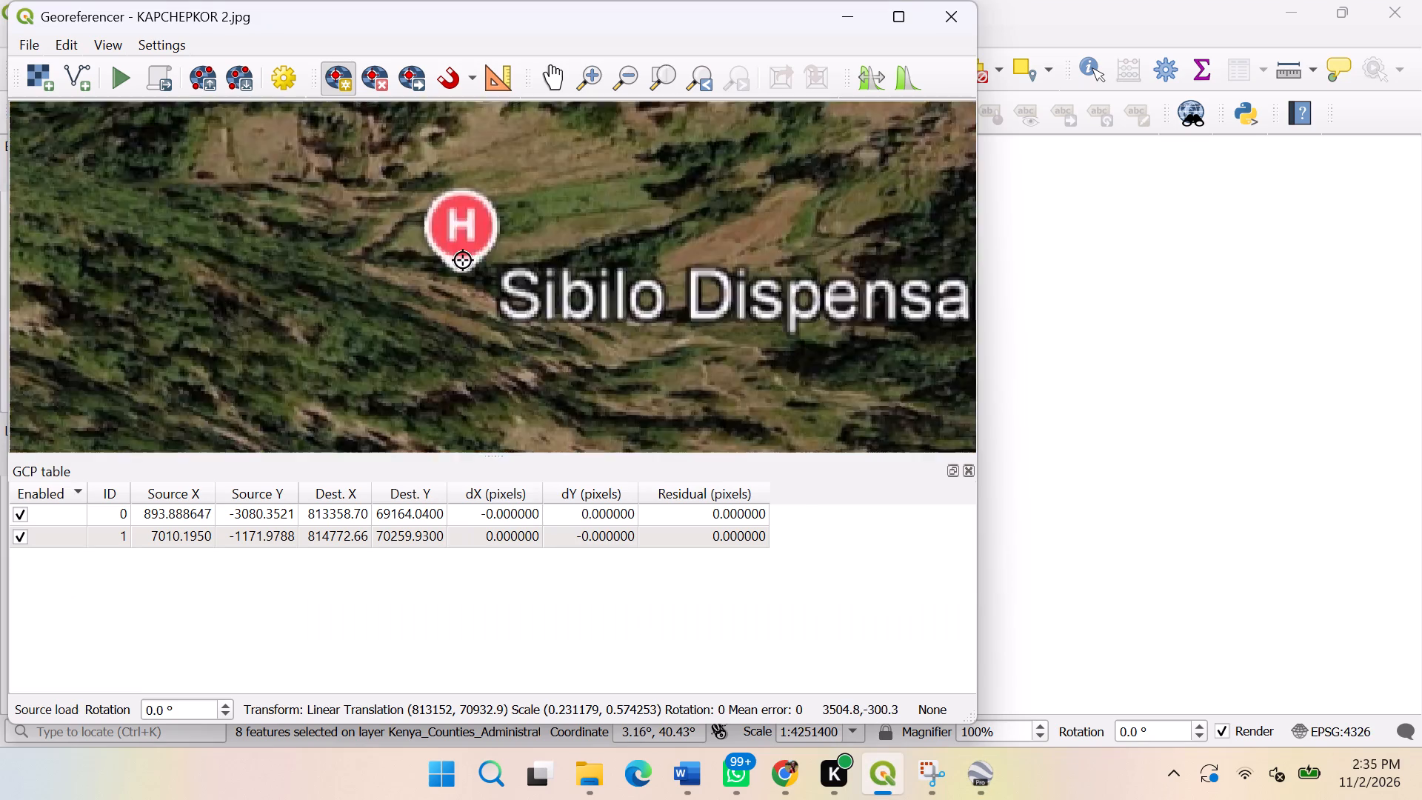
scroll(463, 260, up, 1)
scroll(467, 197, up, 2)
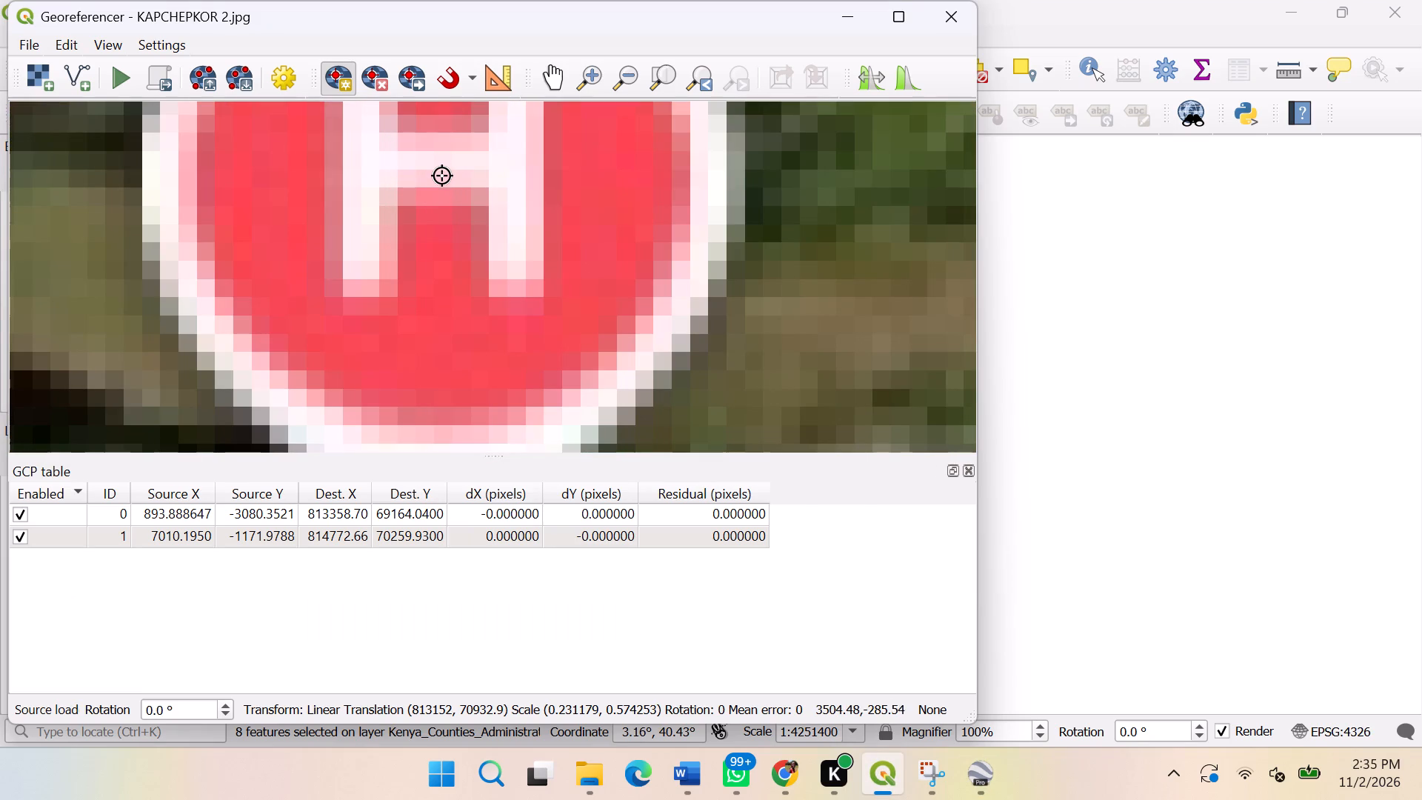
click(442, 174)
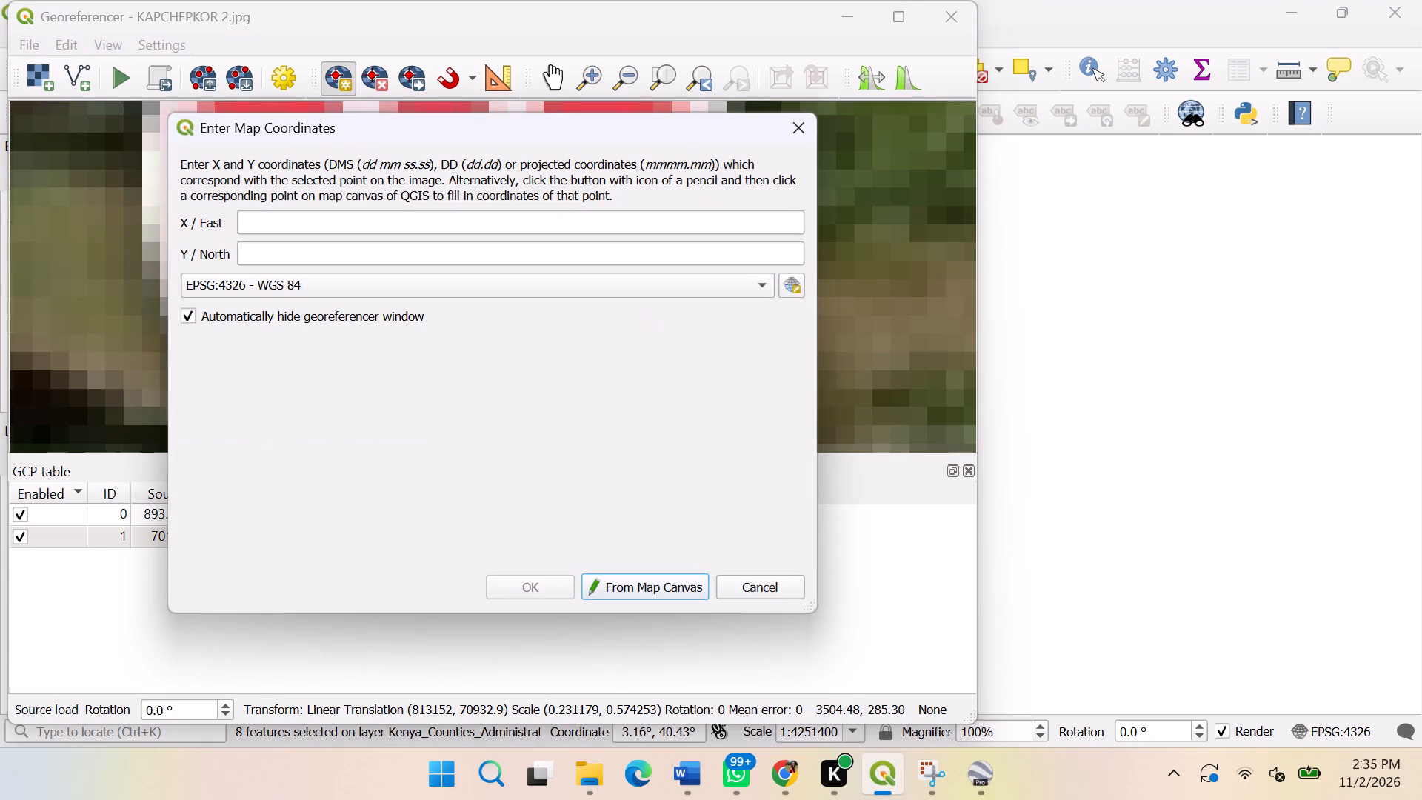
click(301, 222)
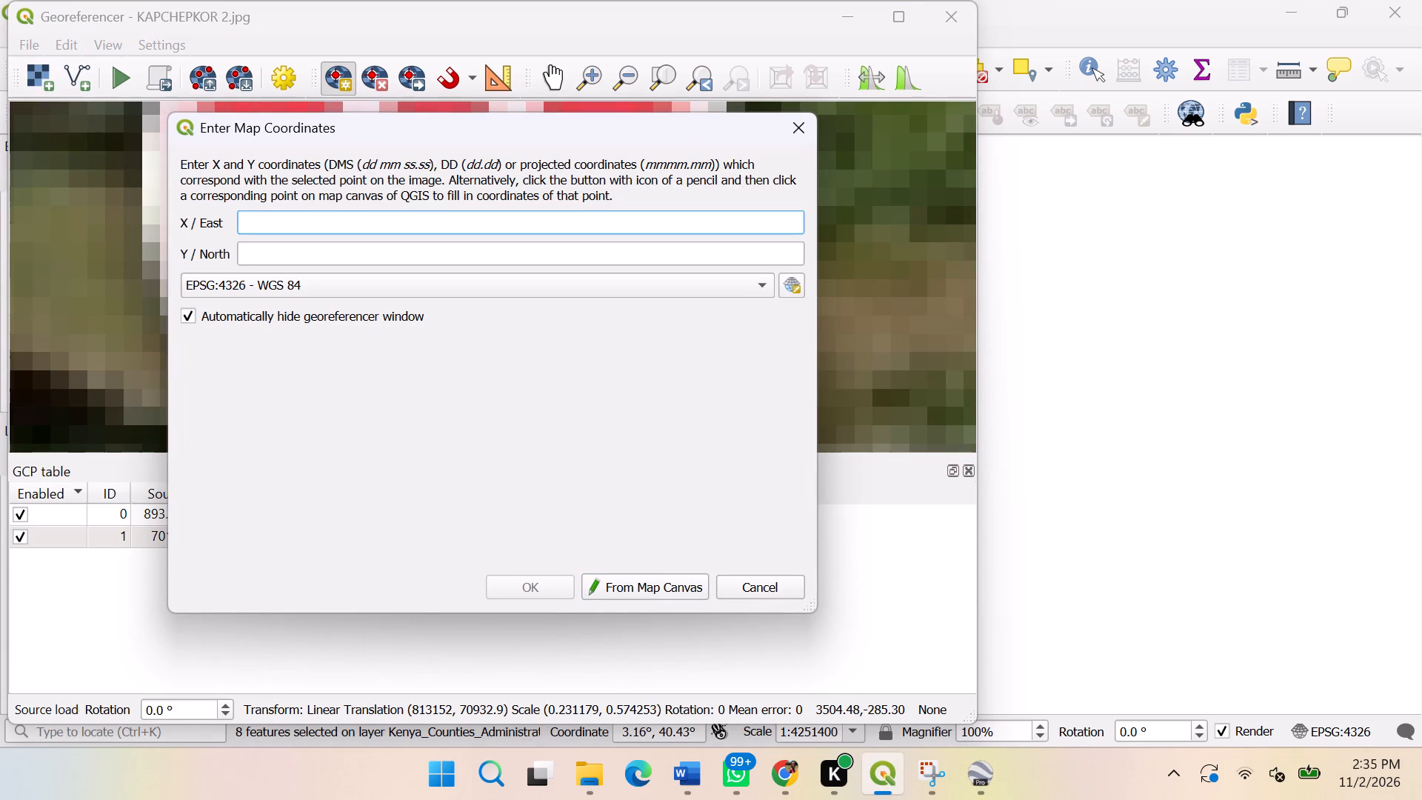
text(813)
text(580)
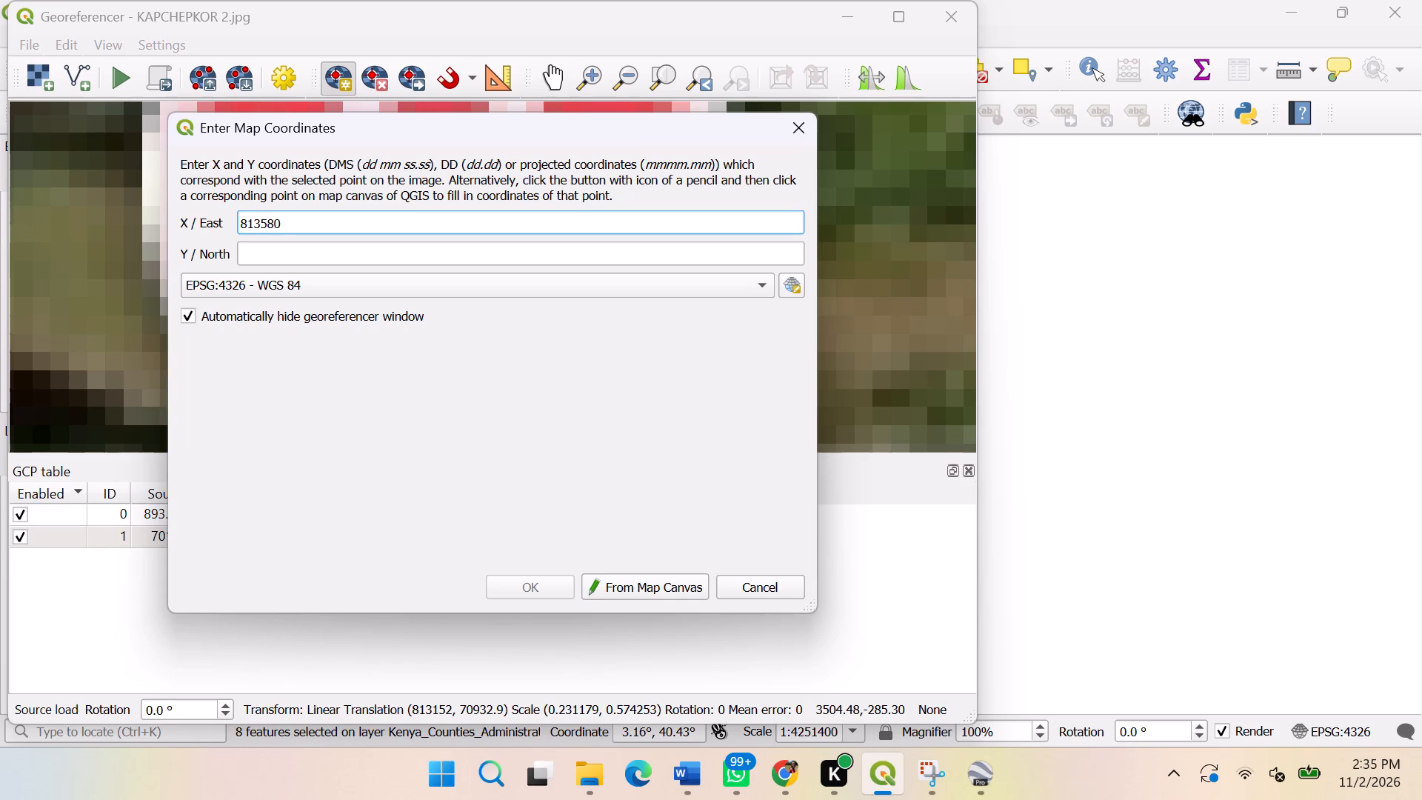
text(.99)
click(301, 250)
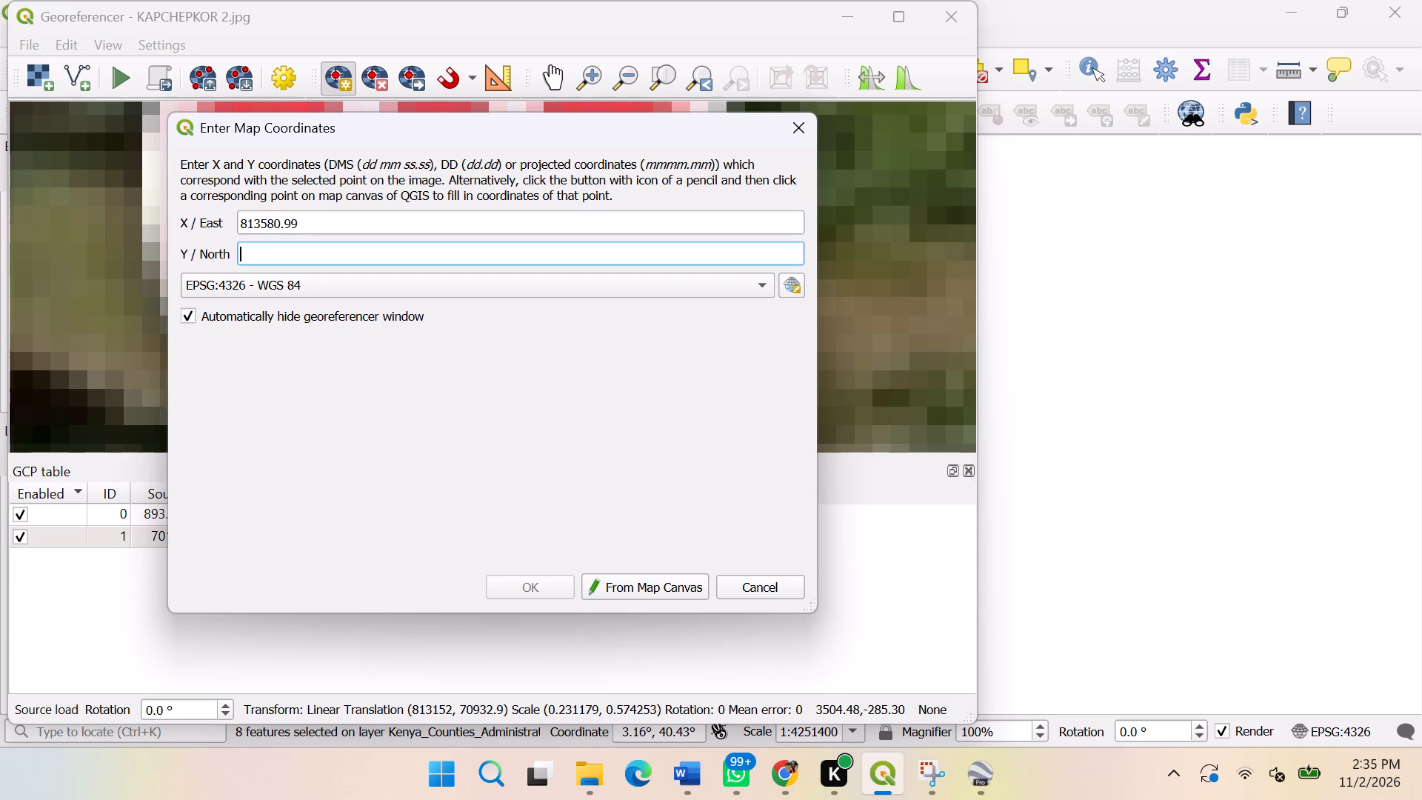
text(71)
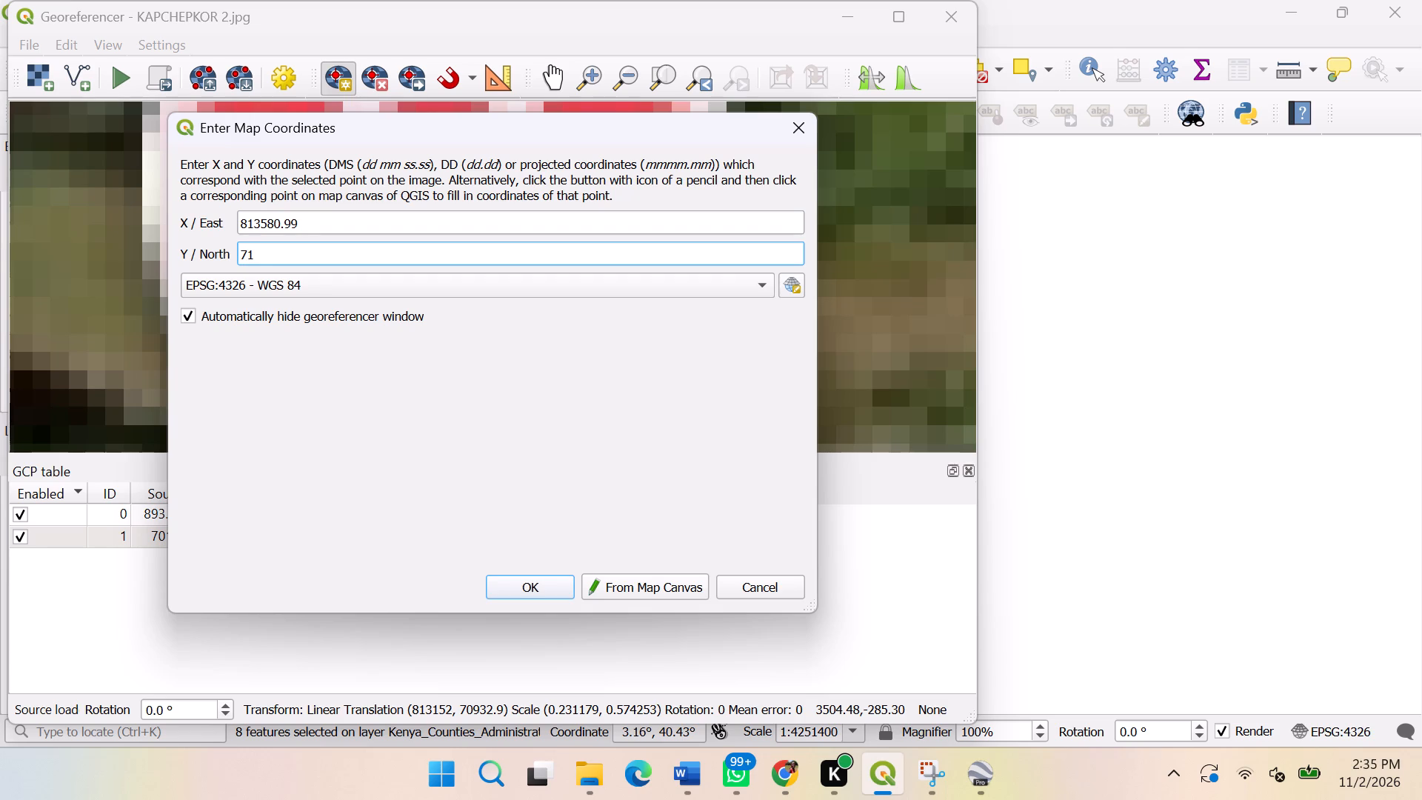
text(860)
key(period)
text(74)
click(548, 587)
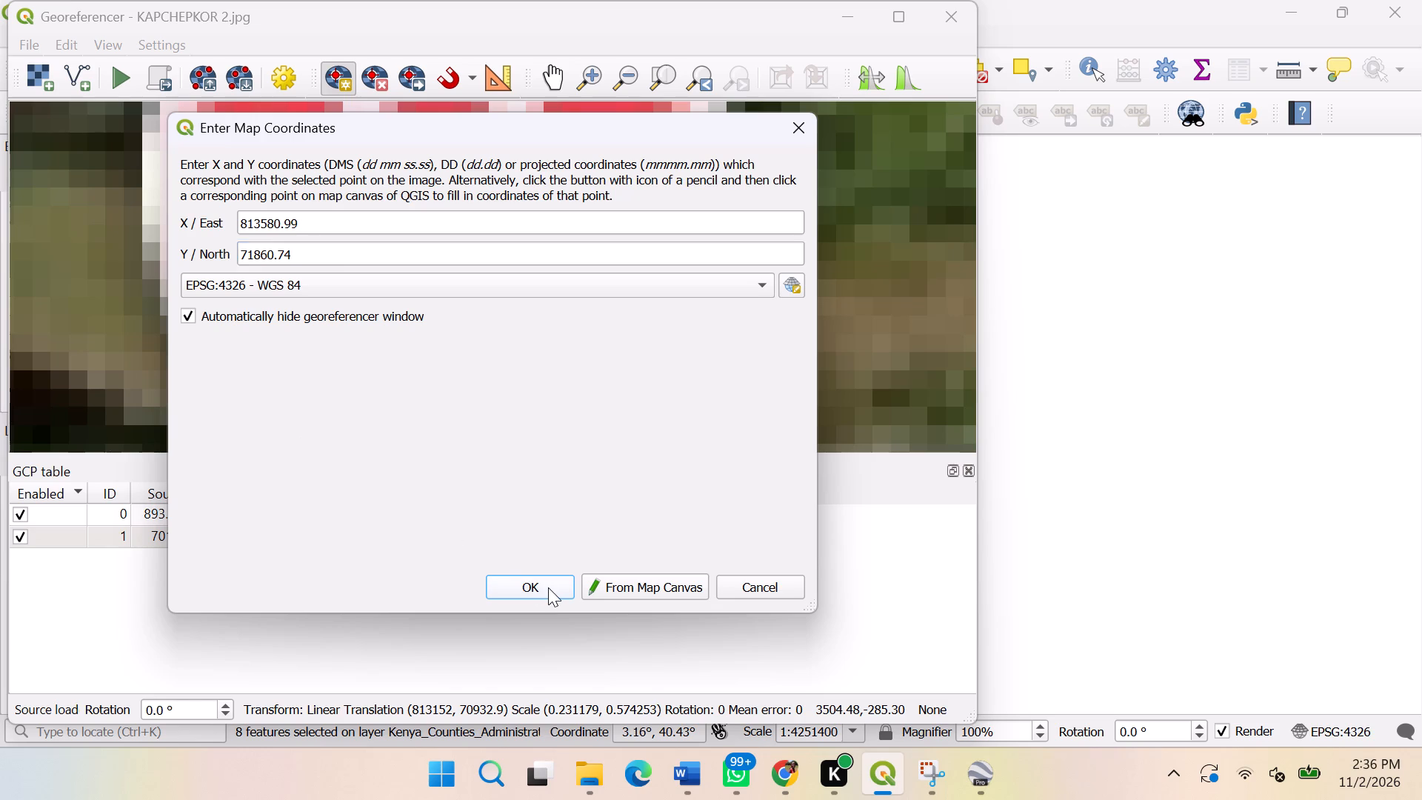
Examine the image's south-eastern area, around the end of the pale road among the trees, for a fourth control point feature.
scroll(562, 276, down, 4)
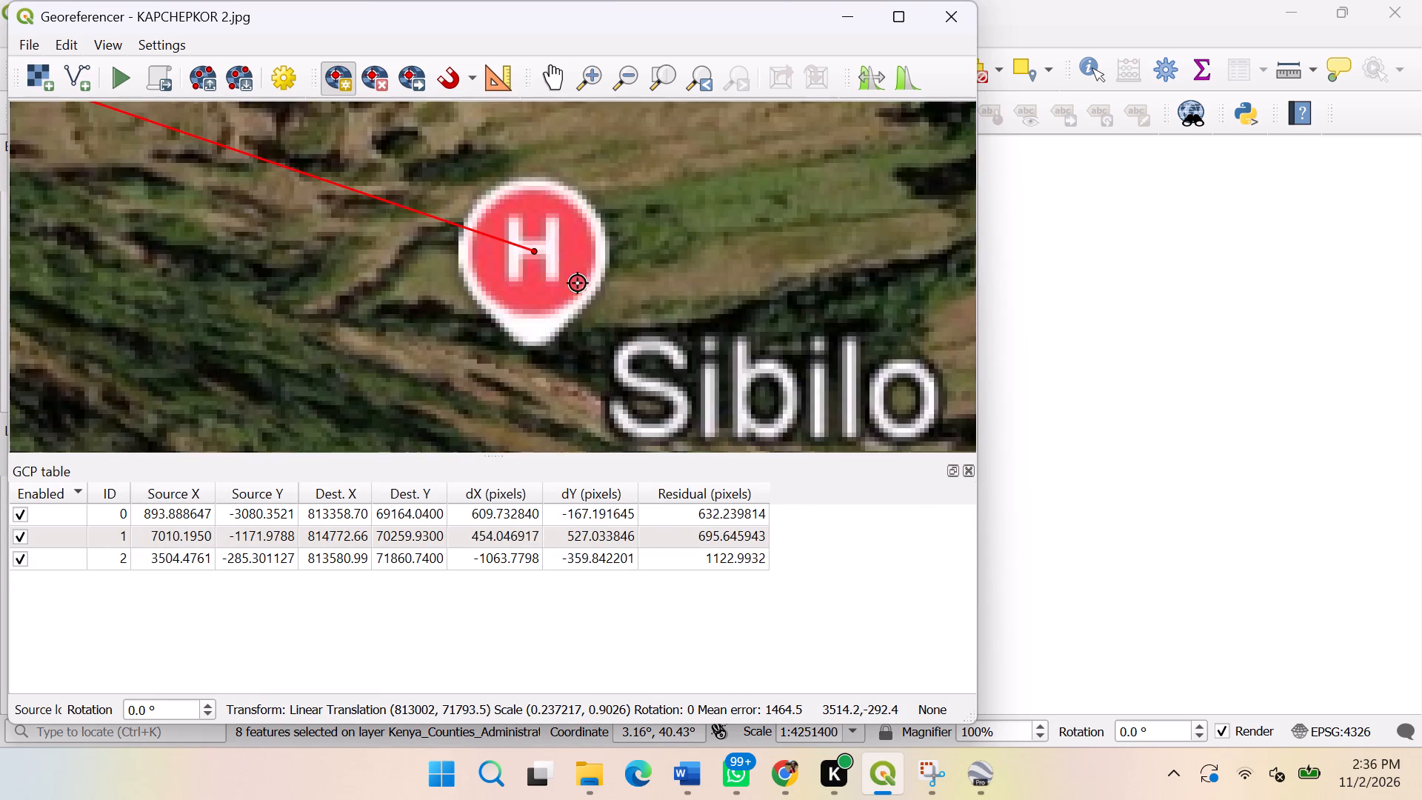
scroll(578, 283, down, 6)
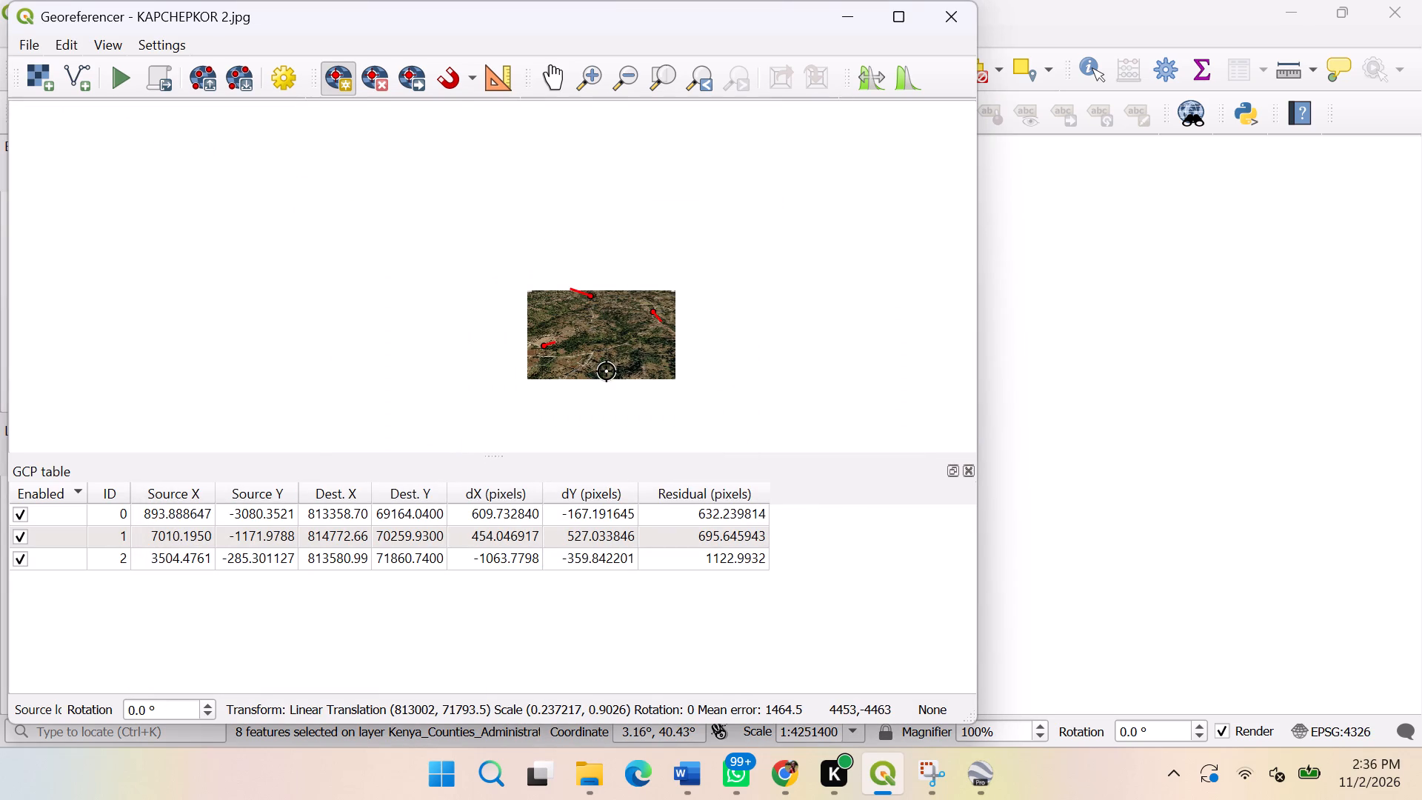
scroll(611, 366, up, 2)
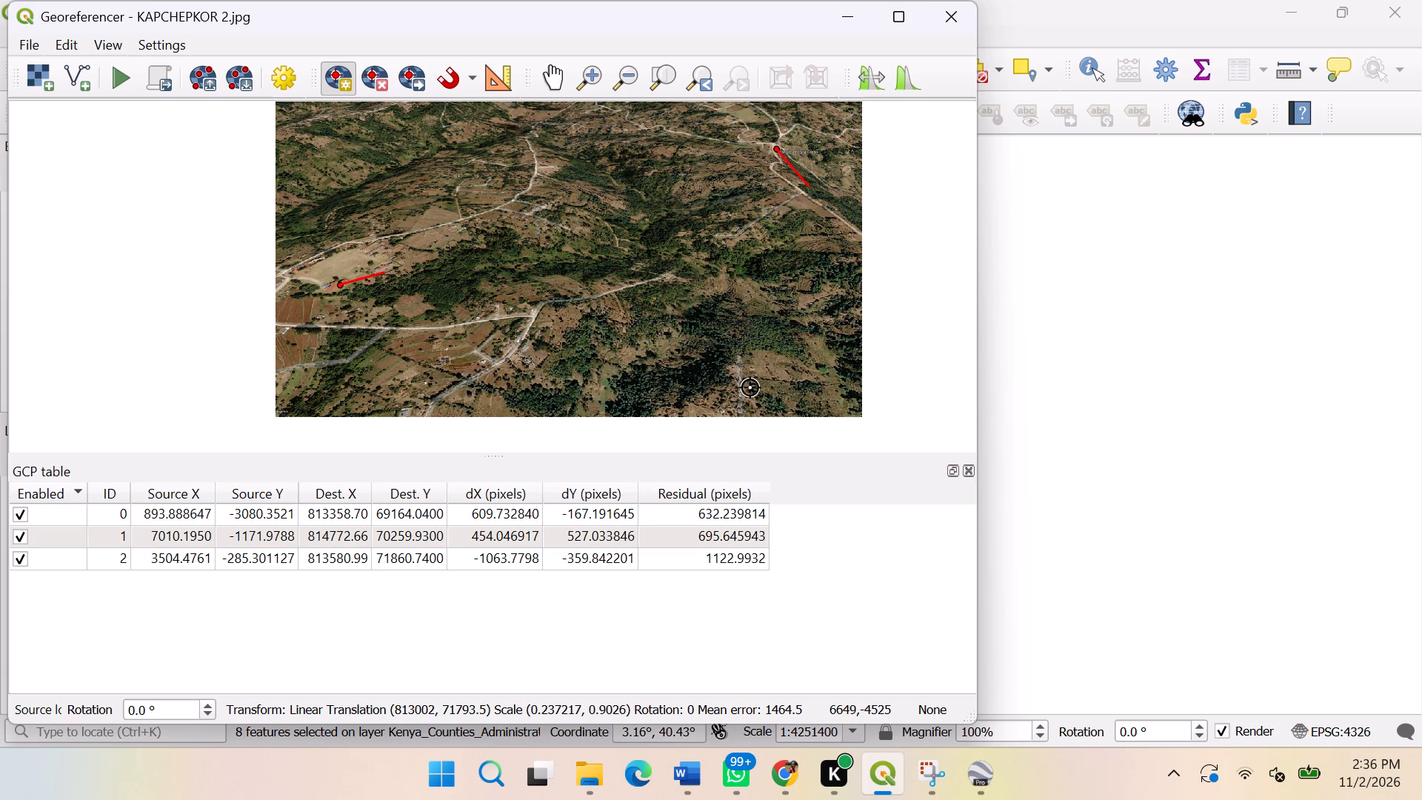
scroll(718, 409, up, 4)
scroll(721, 409, down, 1)
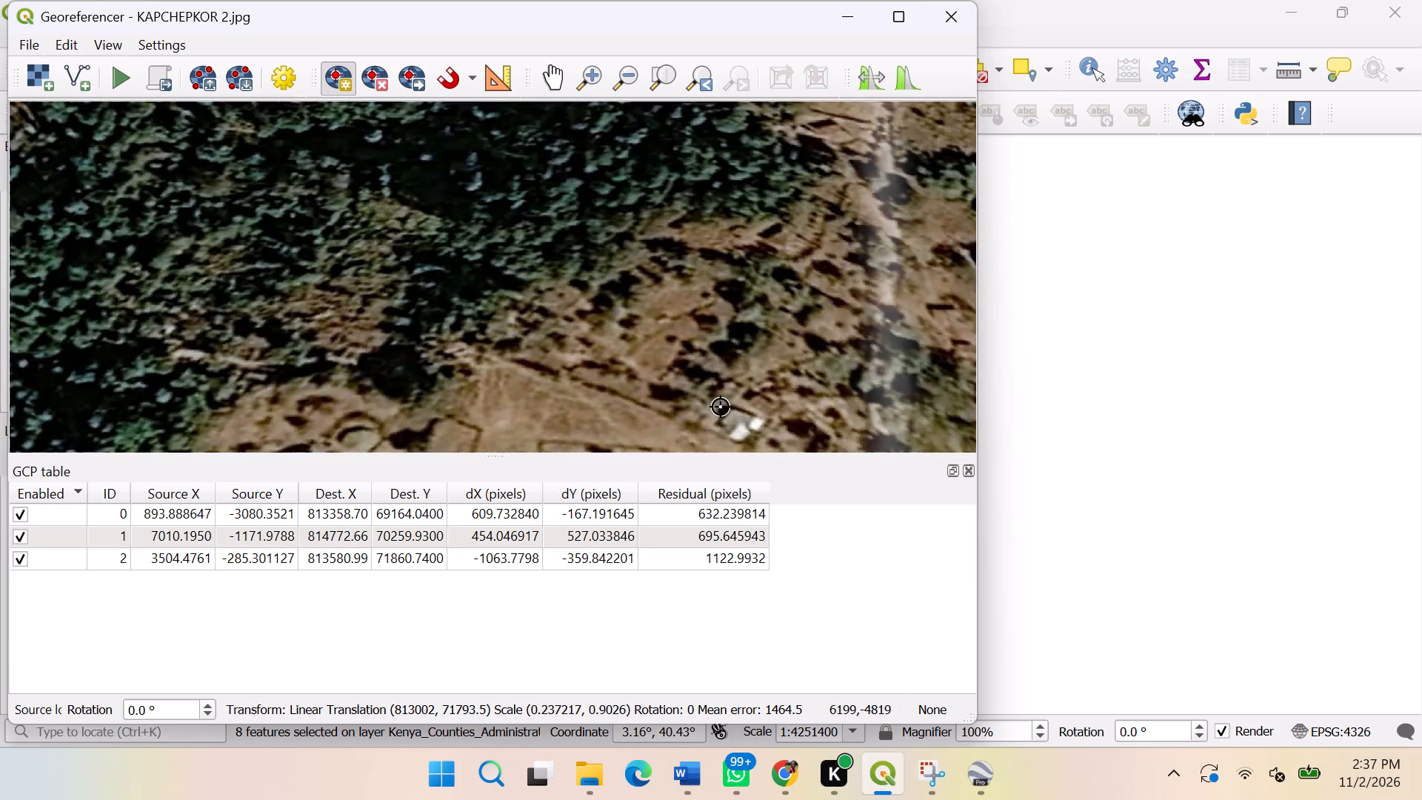
scroll(721, 405, down, 2)
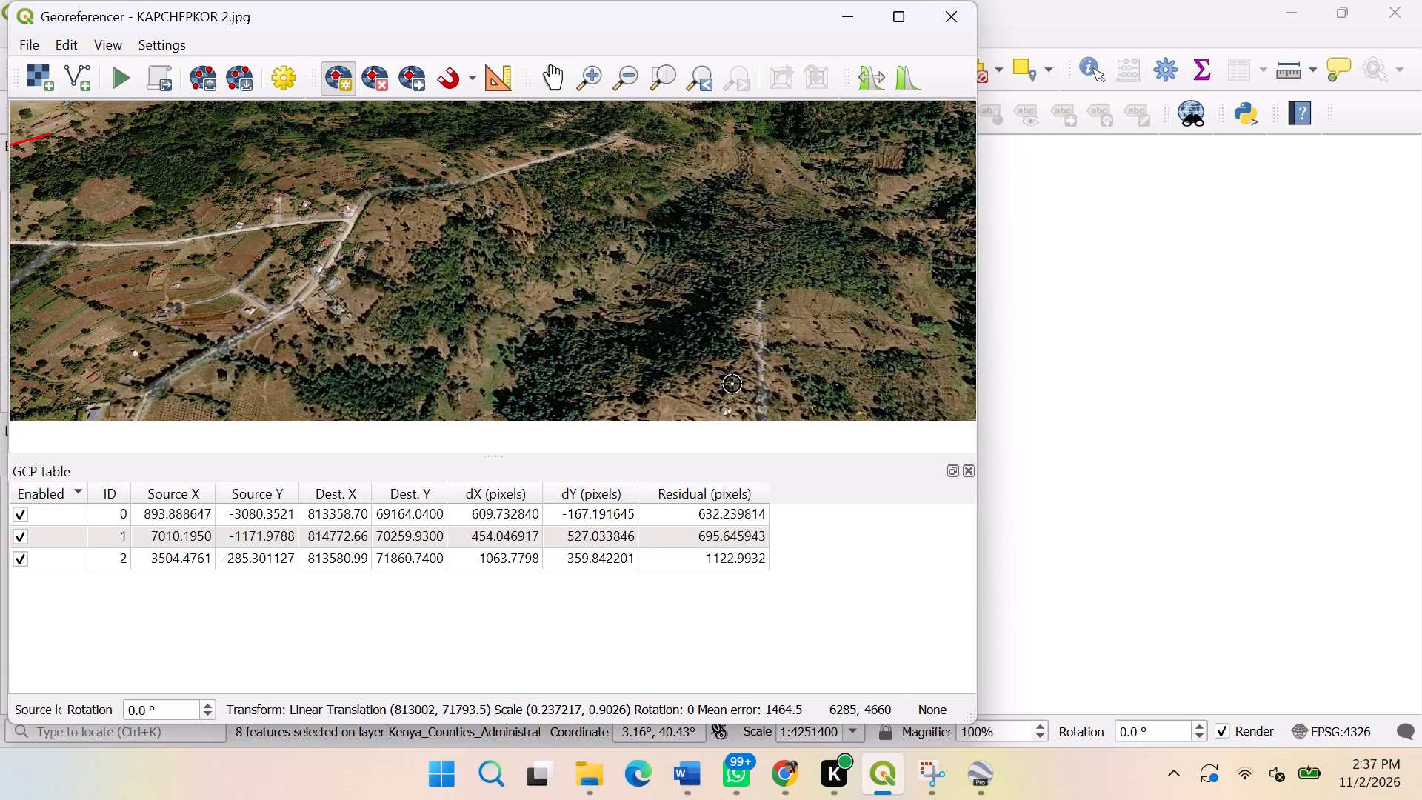
scroll(675, 352, down, 1)
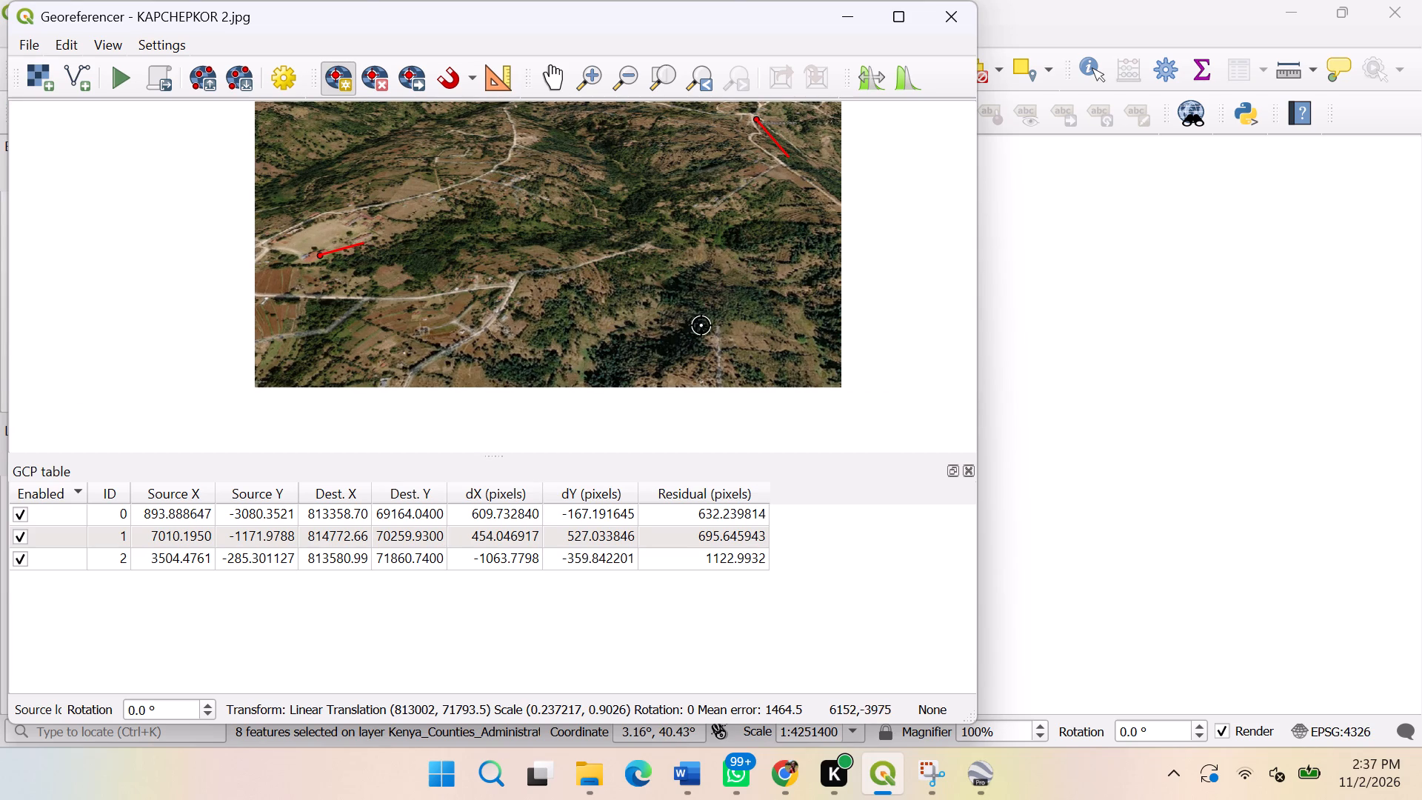
scroll(730, 335, up, 2)
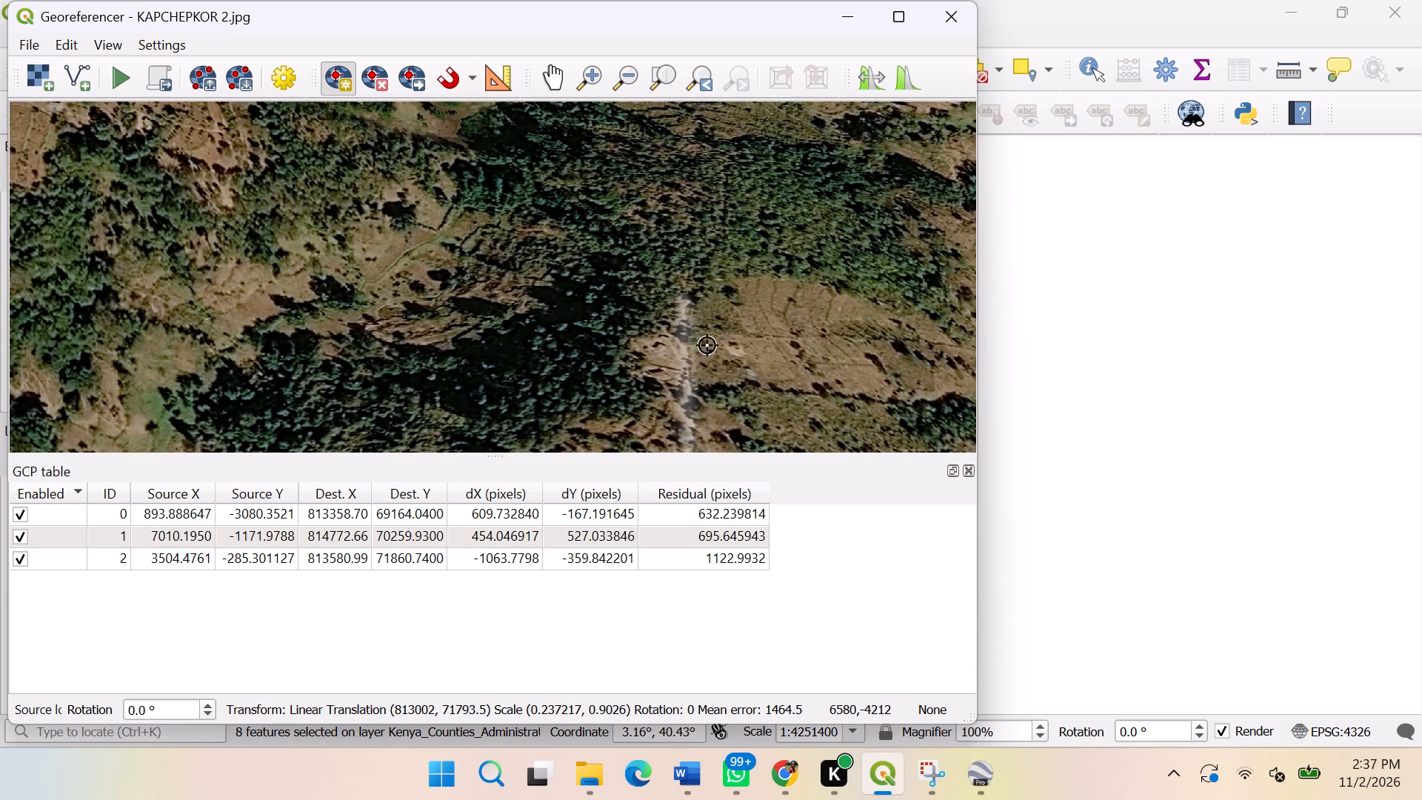
scroll(678, 341, up, 2)
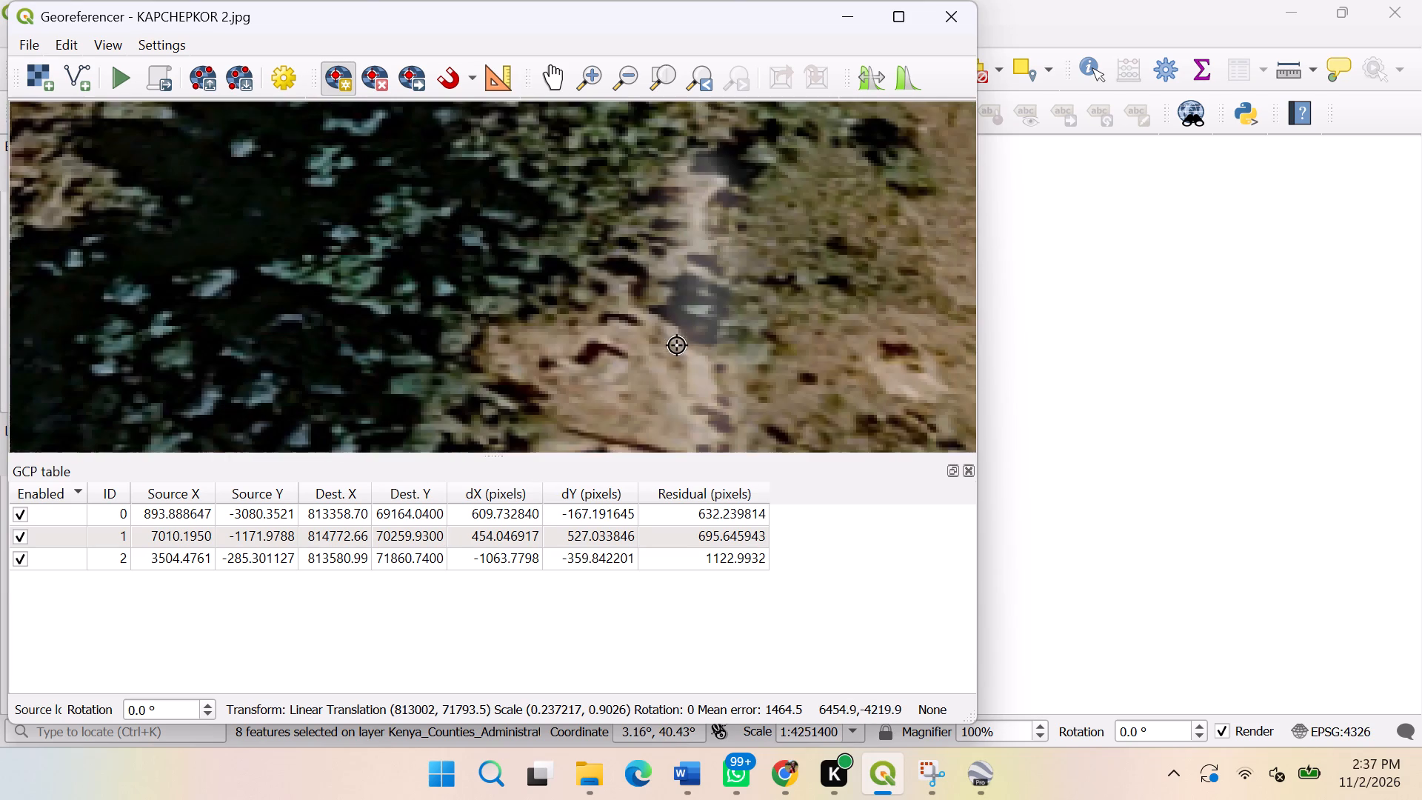
scroll(672, 365, down, 1)
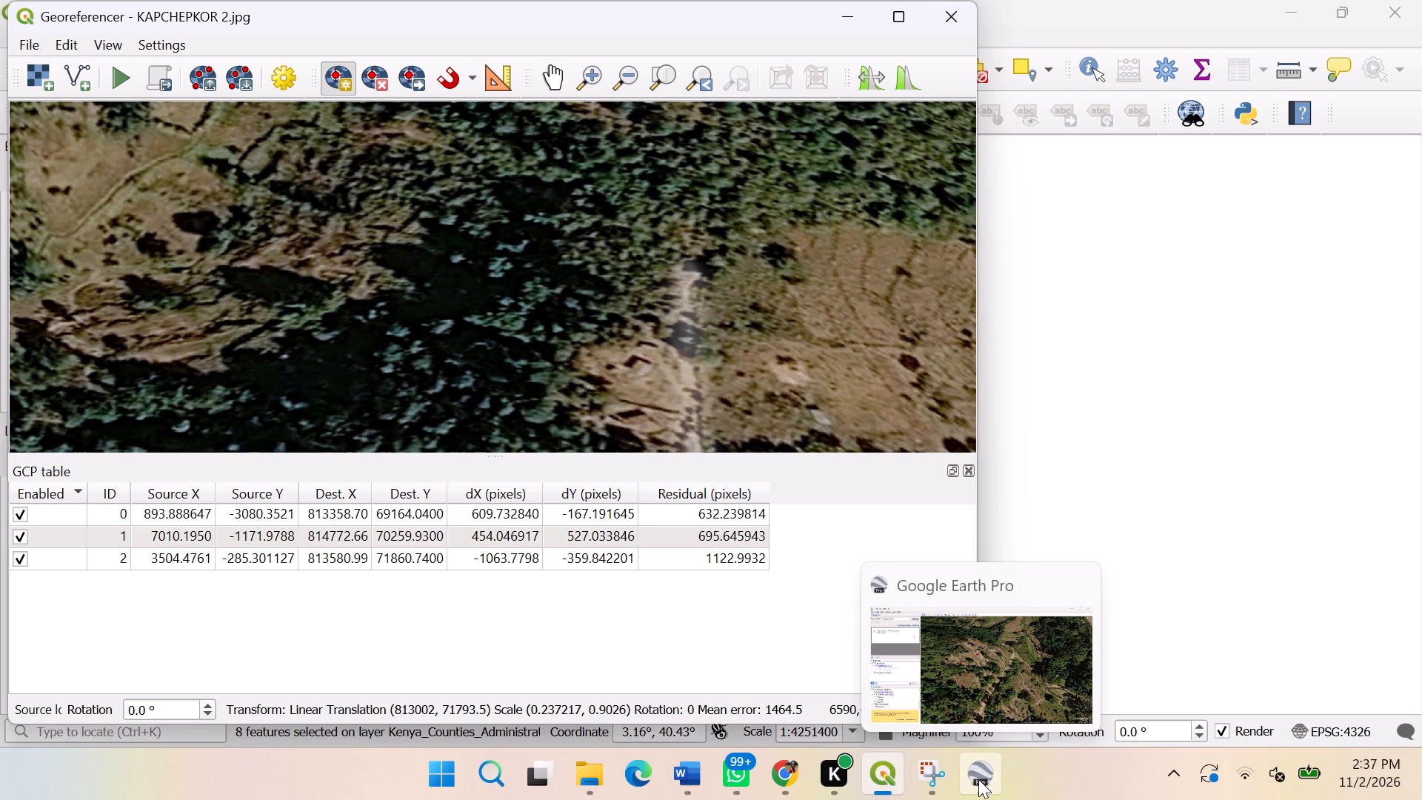
In Google Earth Pro, search the terrain south of Sibilo Dispensary for the road end seen in the image, comparing it with the Georeferencer view.
click(979, 786)
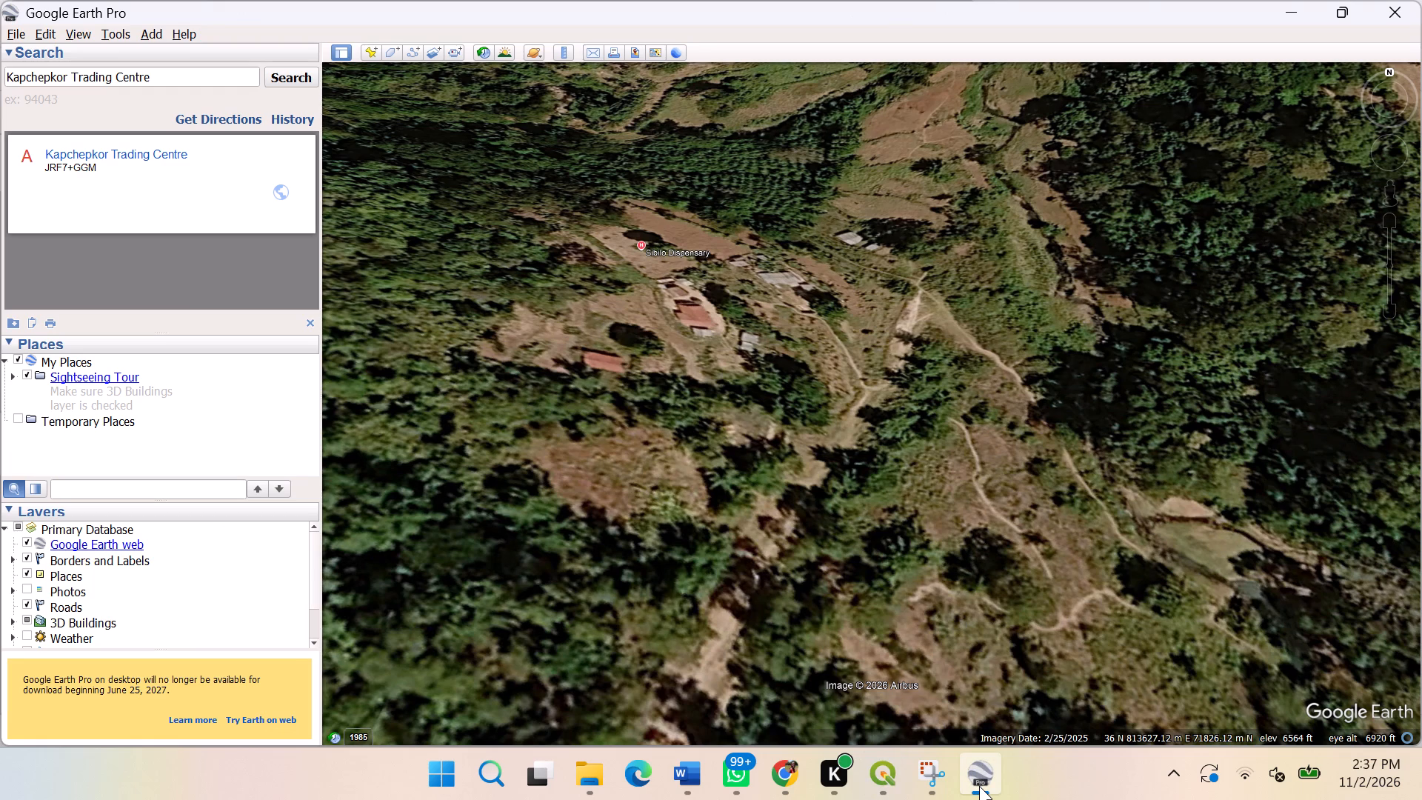
scroll(811, 550, down, 2)
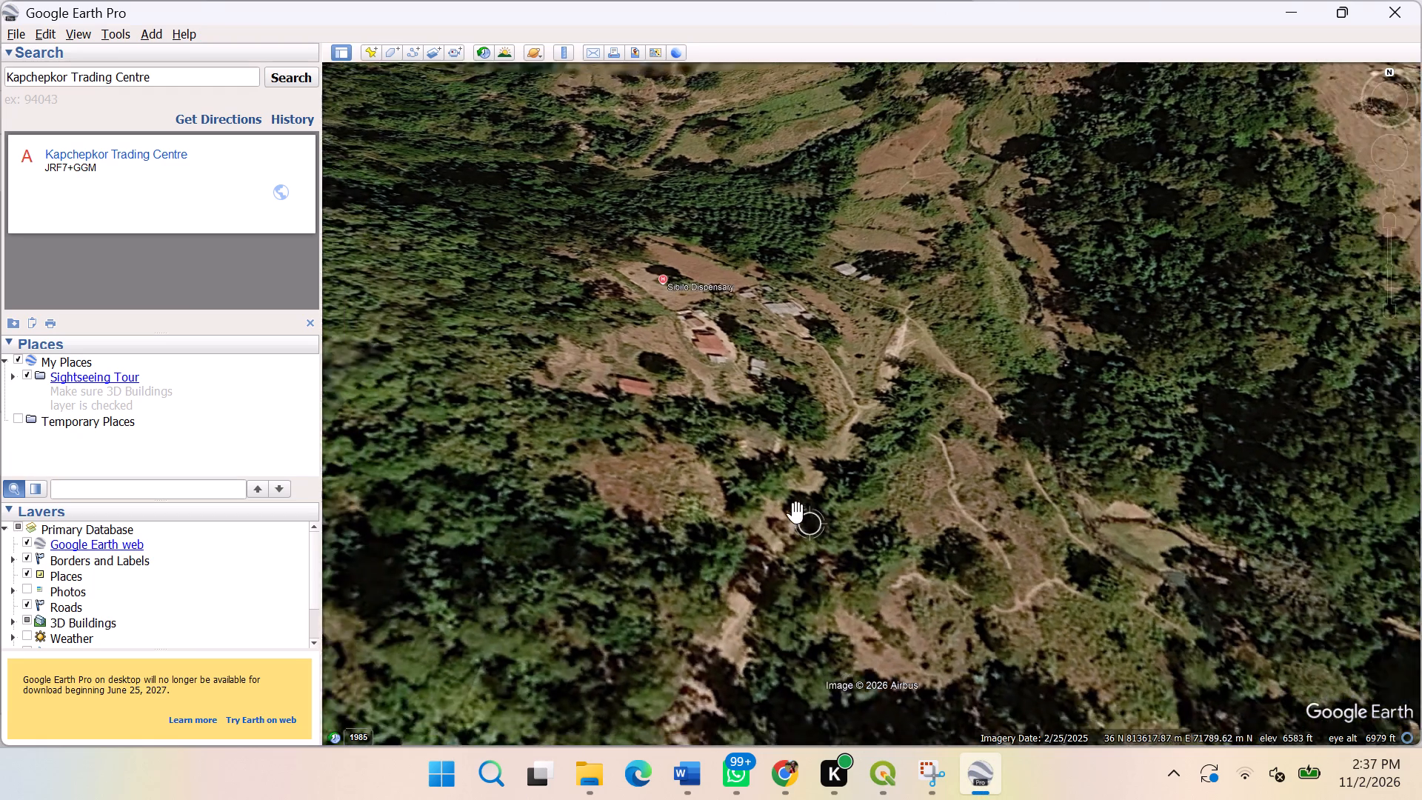
scroll(796, 513, down, 17)
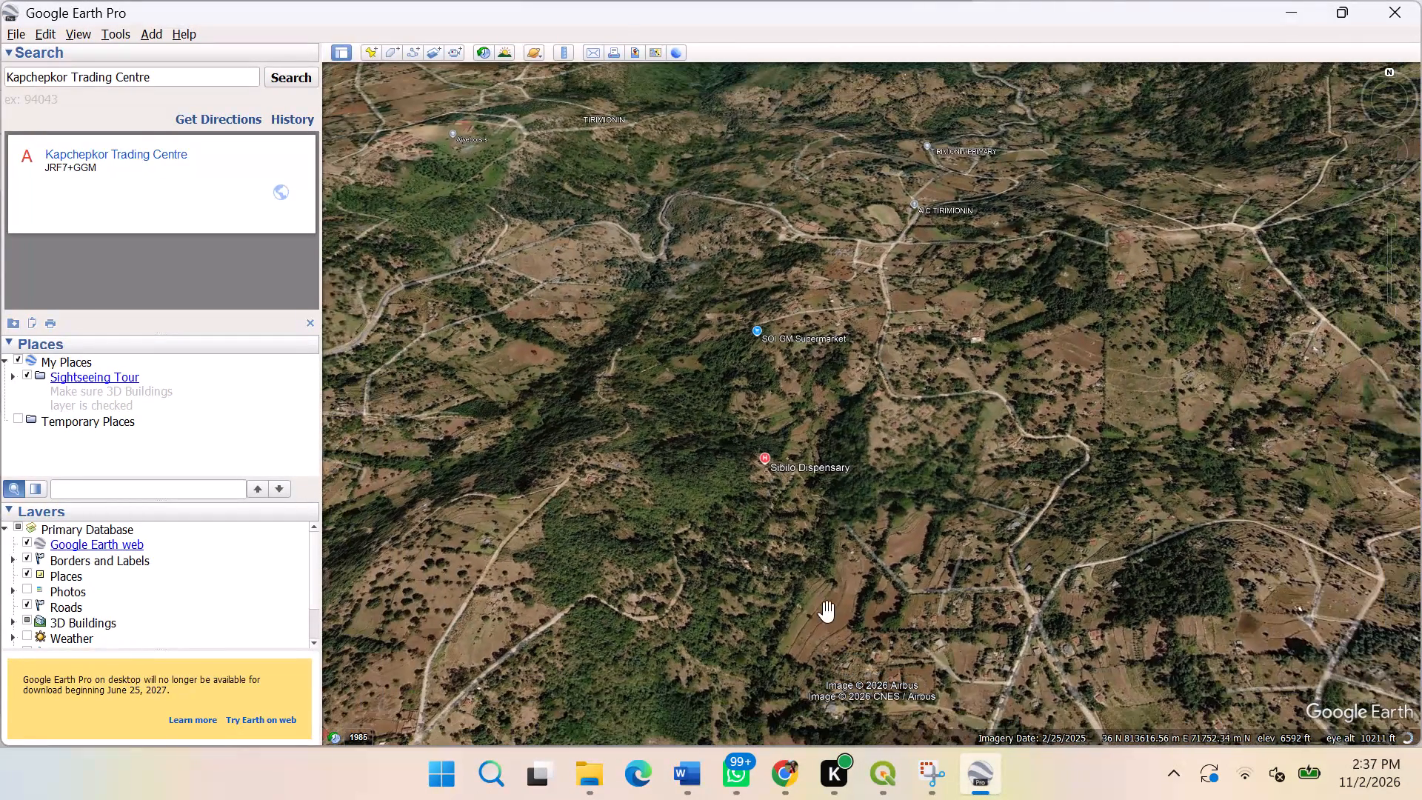
scroll(801, 618, up, 6)
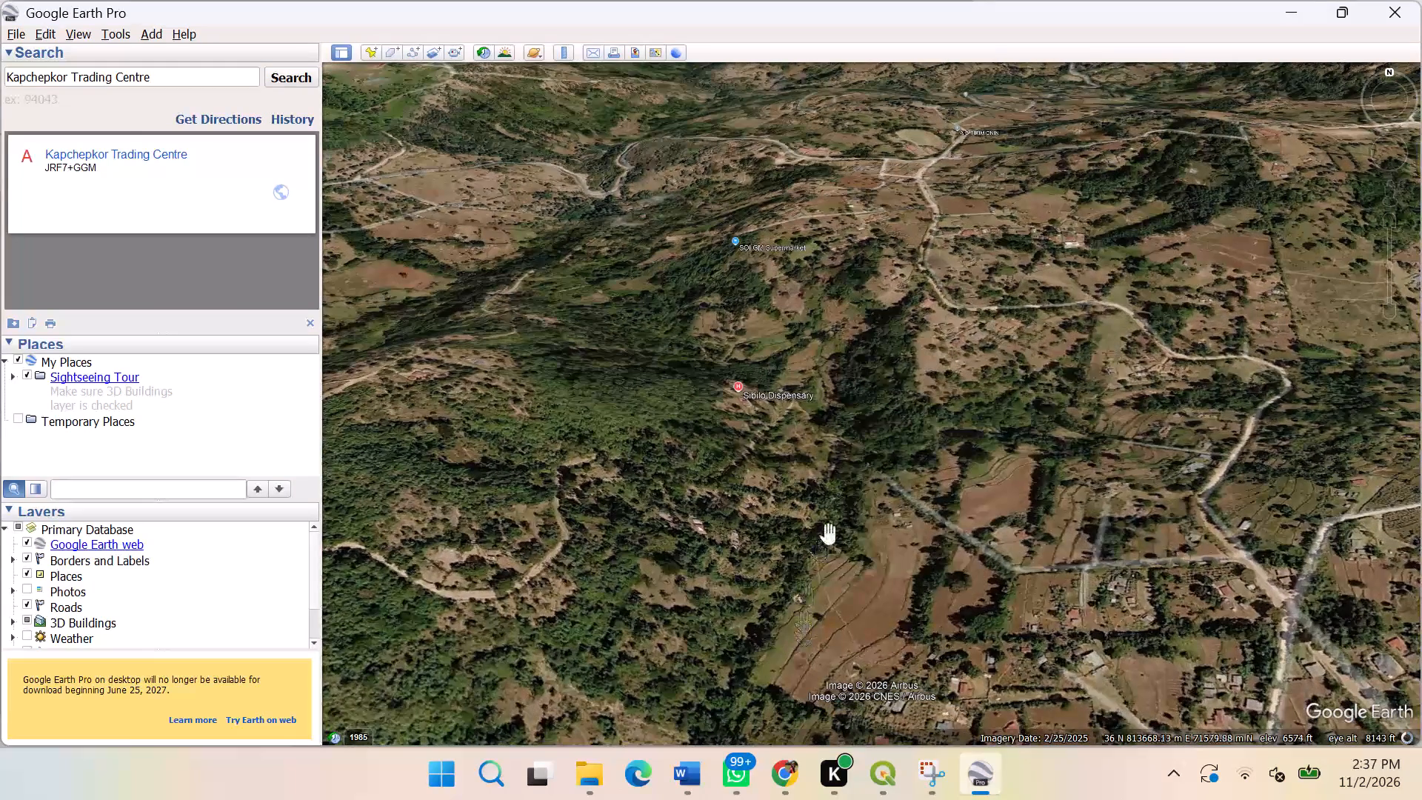
scroll(894, 528, up, 6)
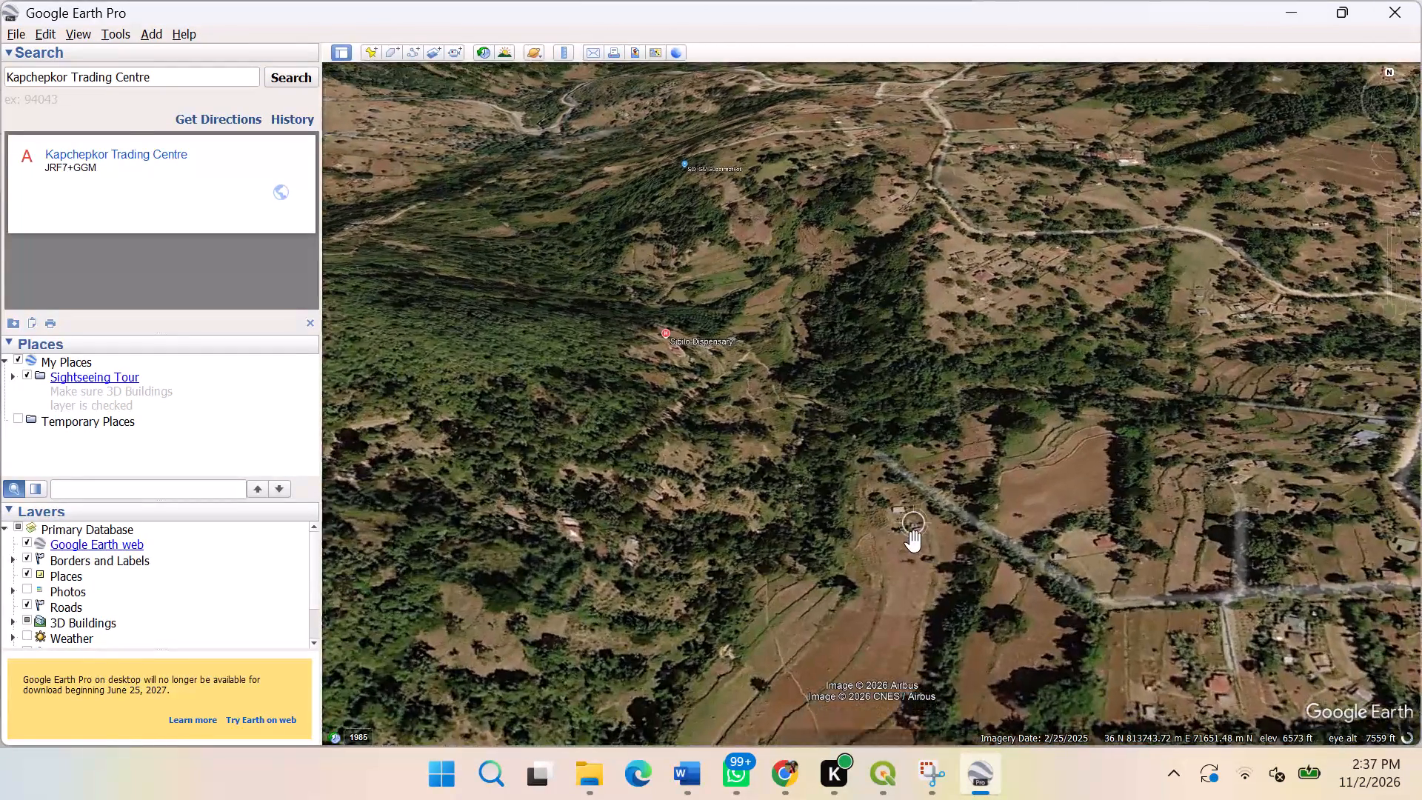
scroll(914, 541, up, 3)
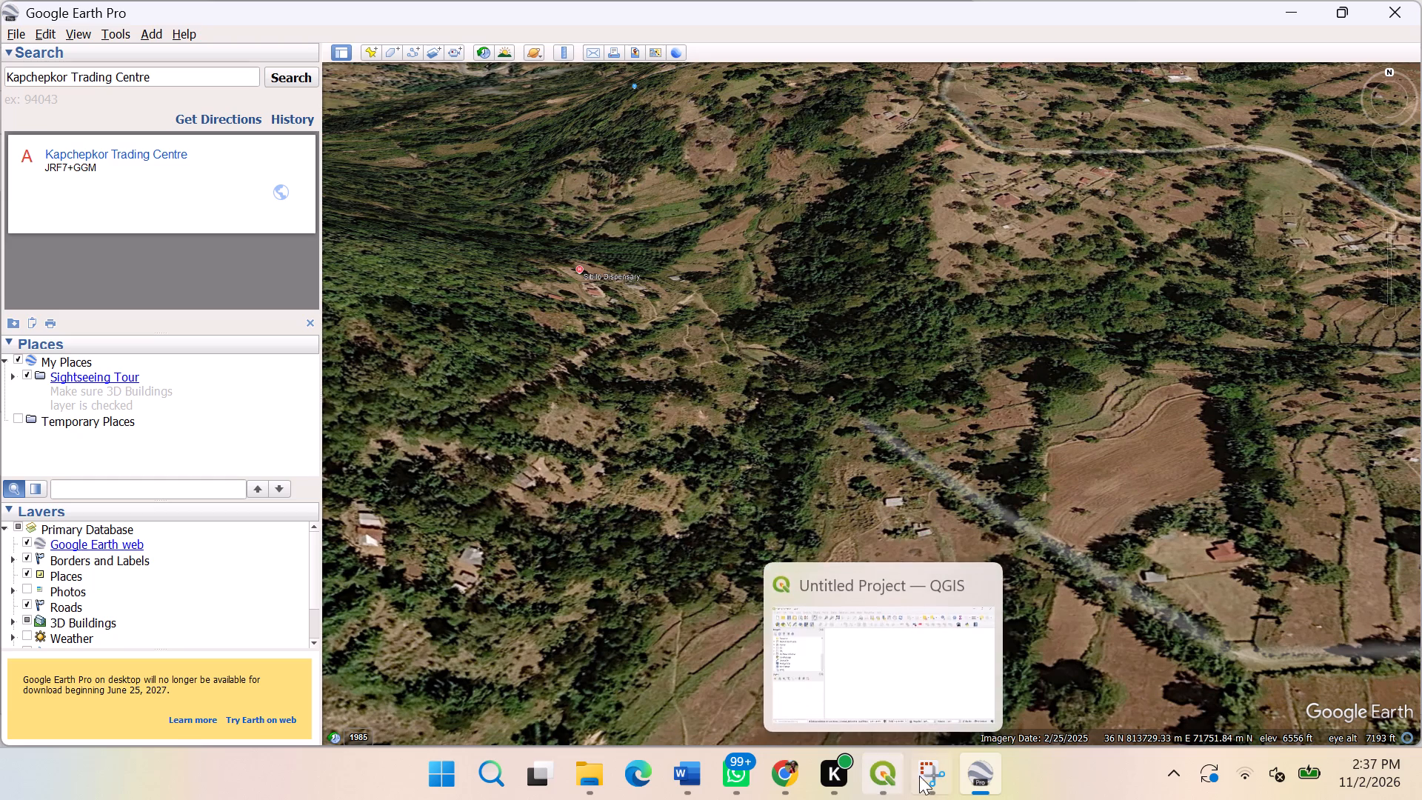
click(887, 787)
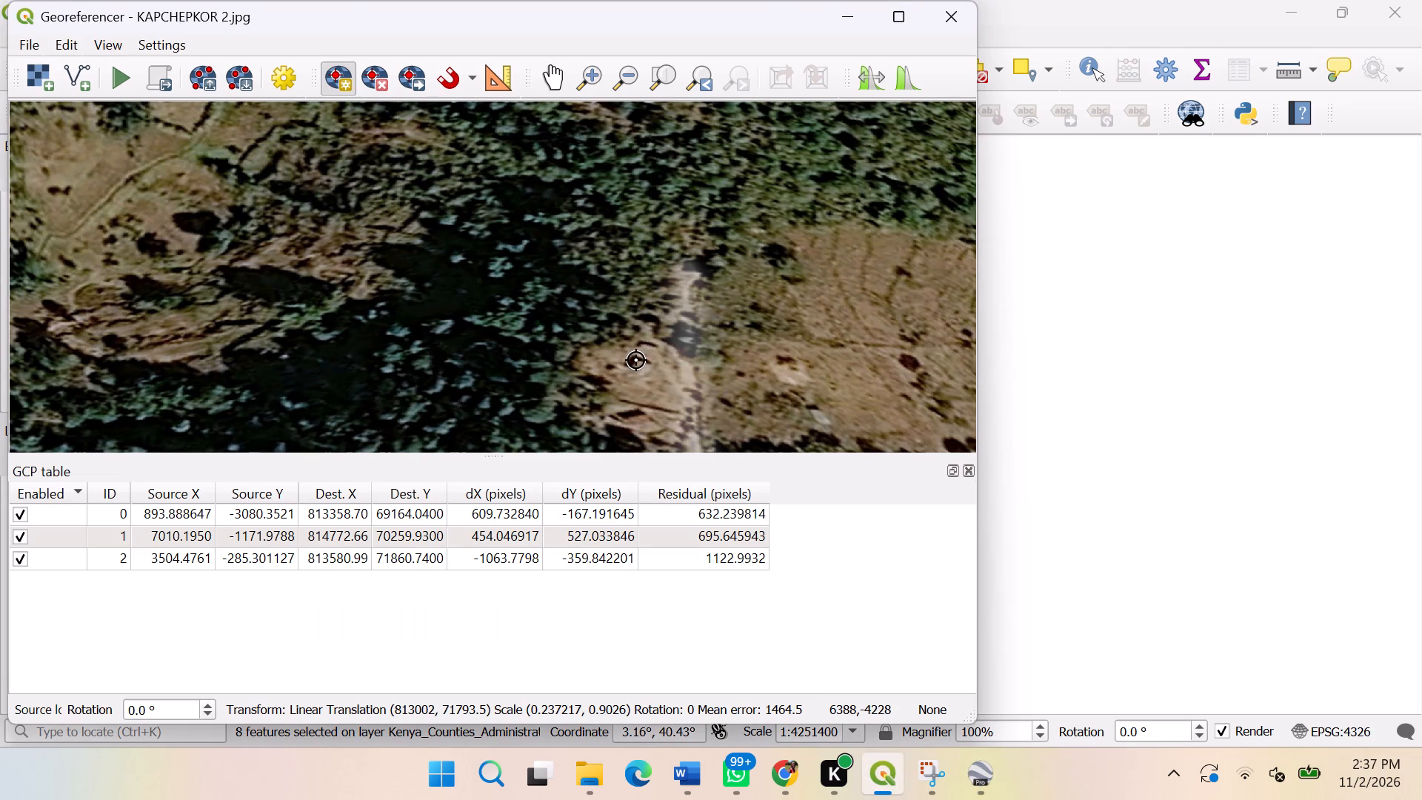
click(975, 785)
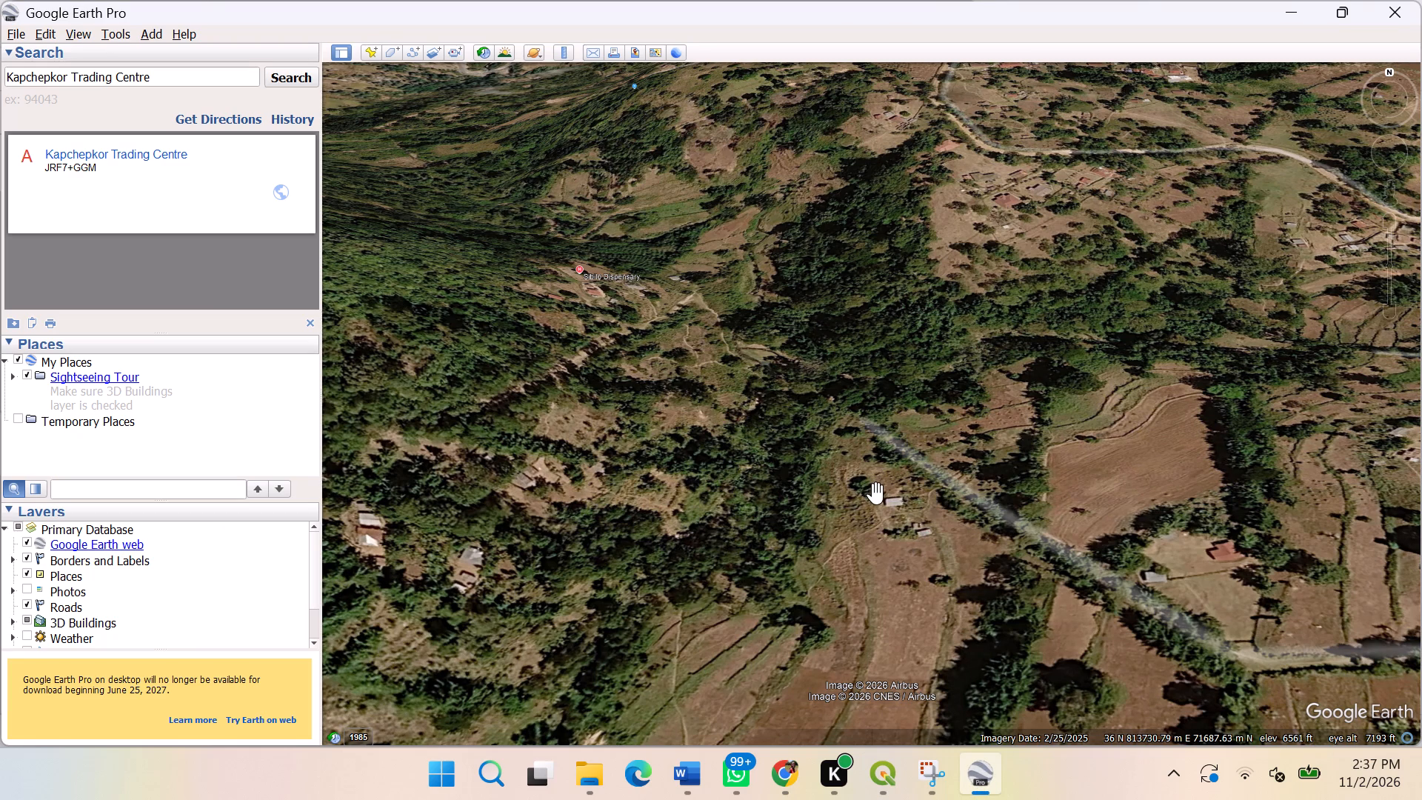
scroll(876, 493, down, 1)
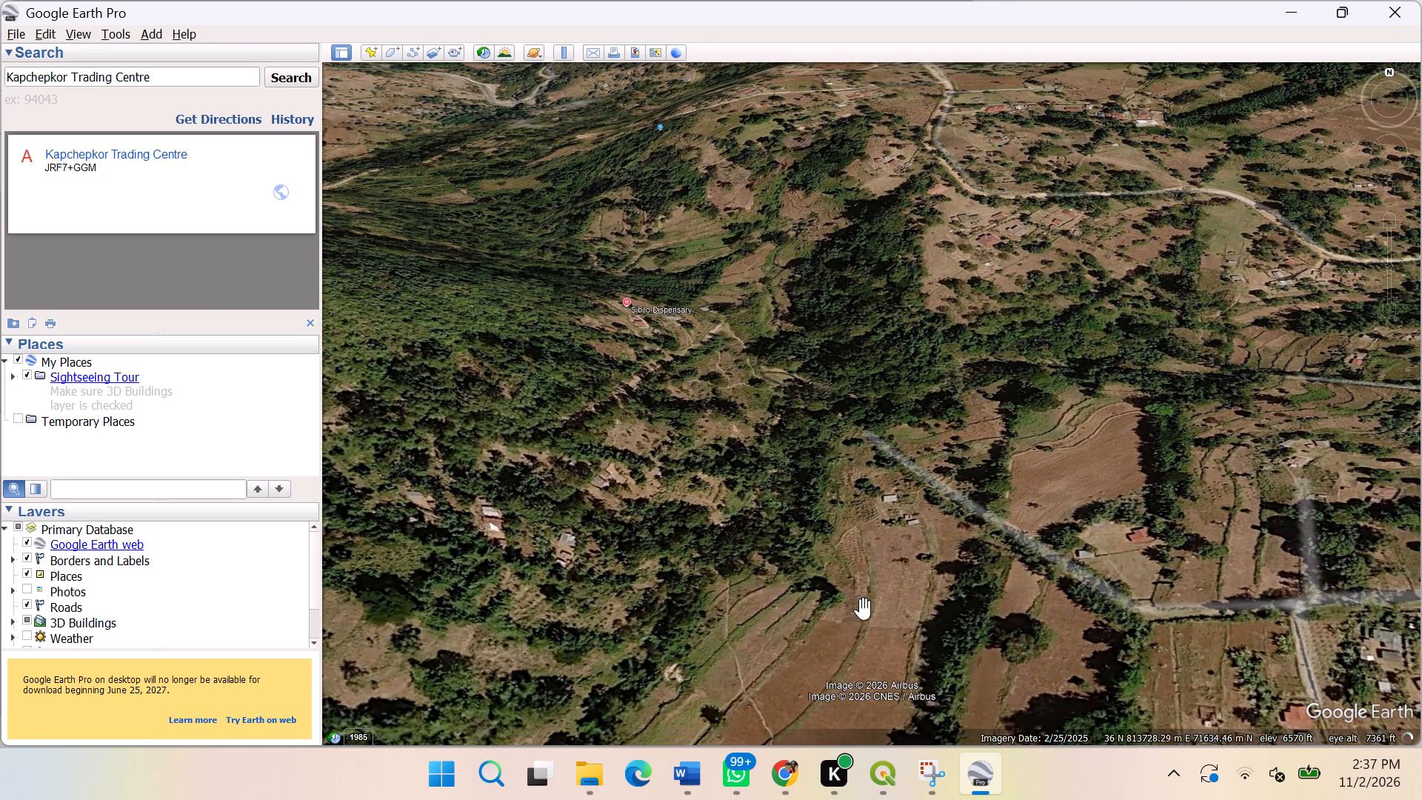
scroll(862, 608, down, 3)
drag(803, 623, 855, 441)
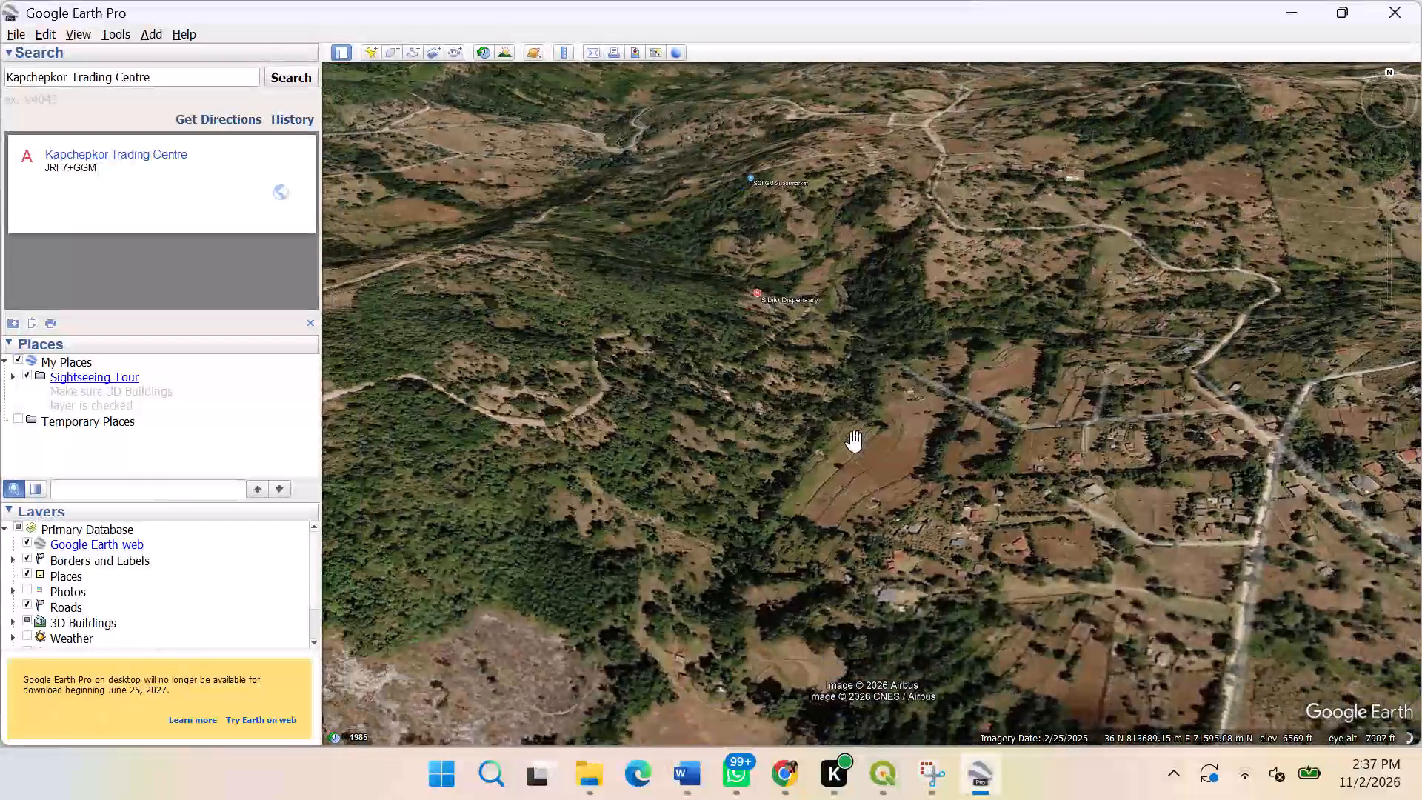
scroll(807, 466, up, 13)
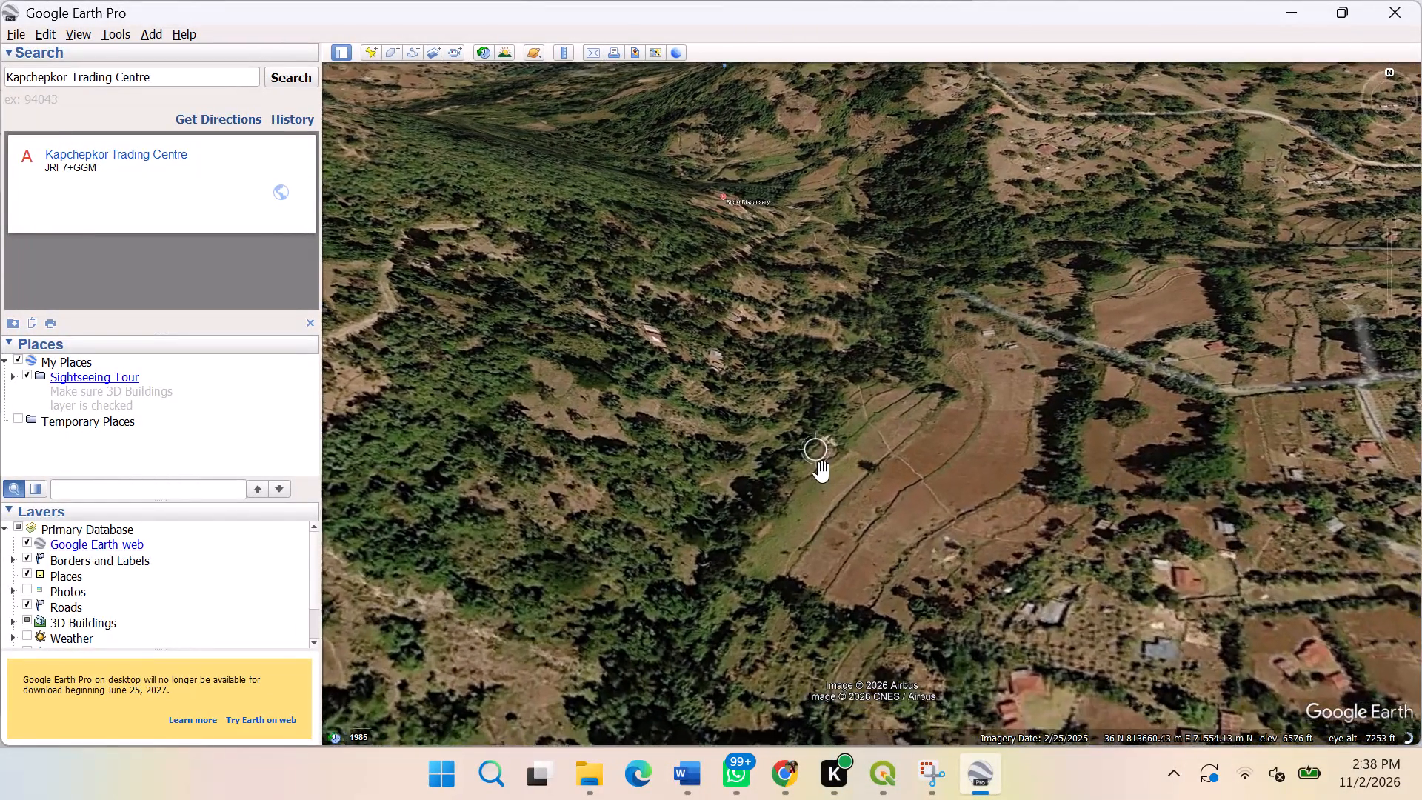
scroll(849, 449, up, 7)
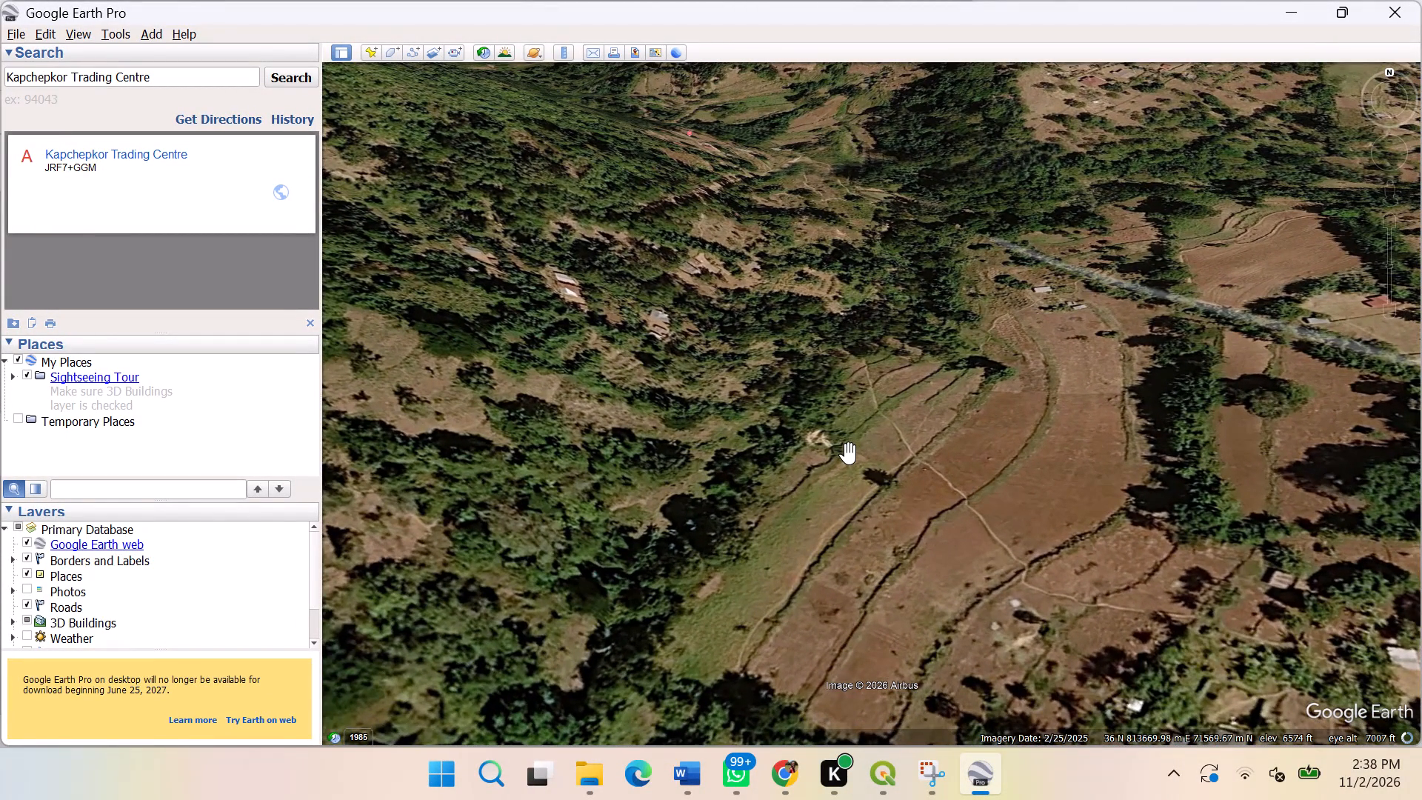
scroll(849, 453, down, 1)
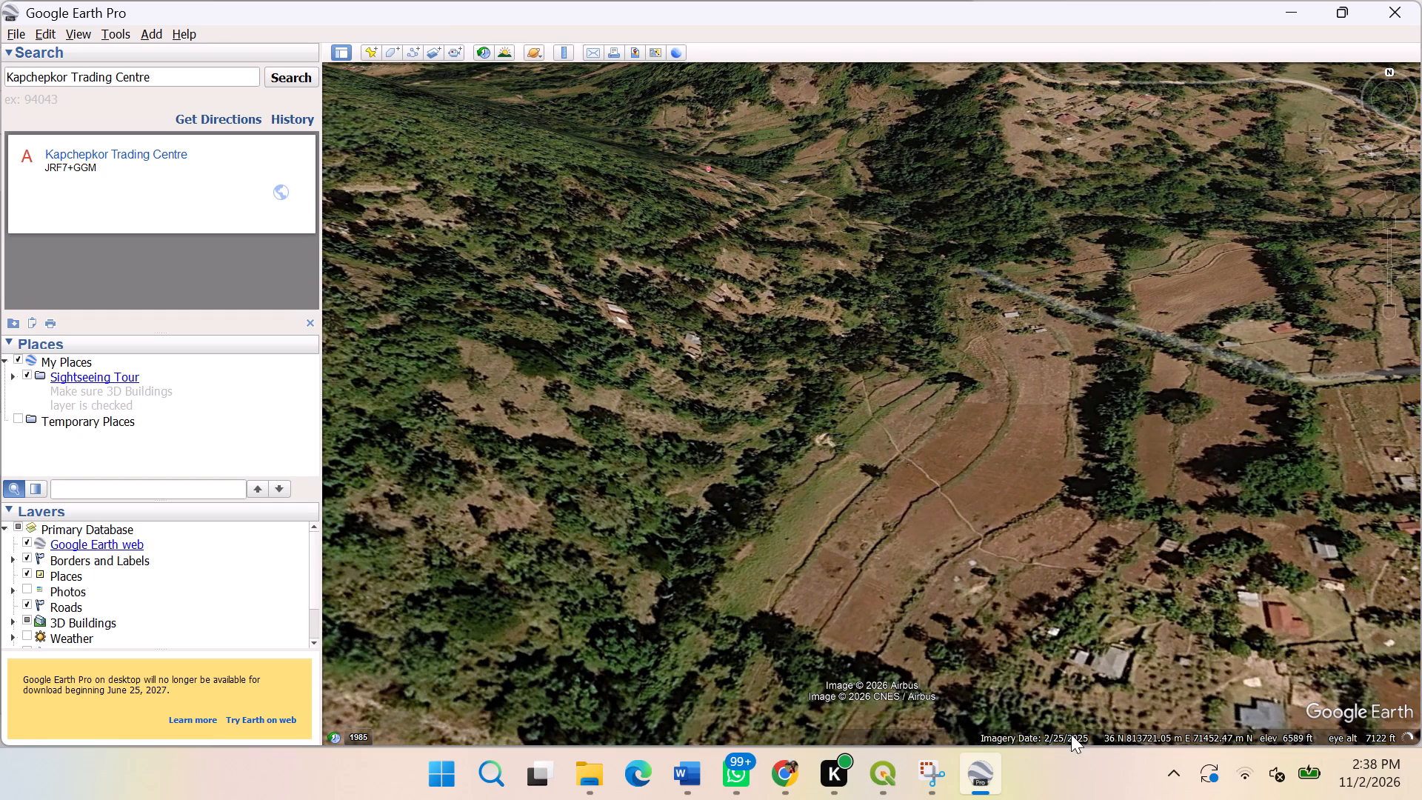
In the QGIS Georeferencer, examine the southern half of the KAPCHEPKOR 2 image, including the forked road junction beside the houses, for a fourth control point feature.
click(885, 775)
scroll(667, 301, down, 2)
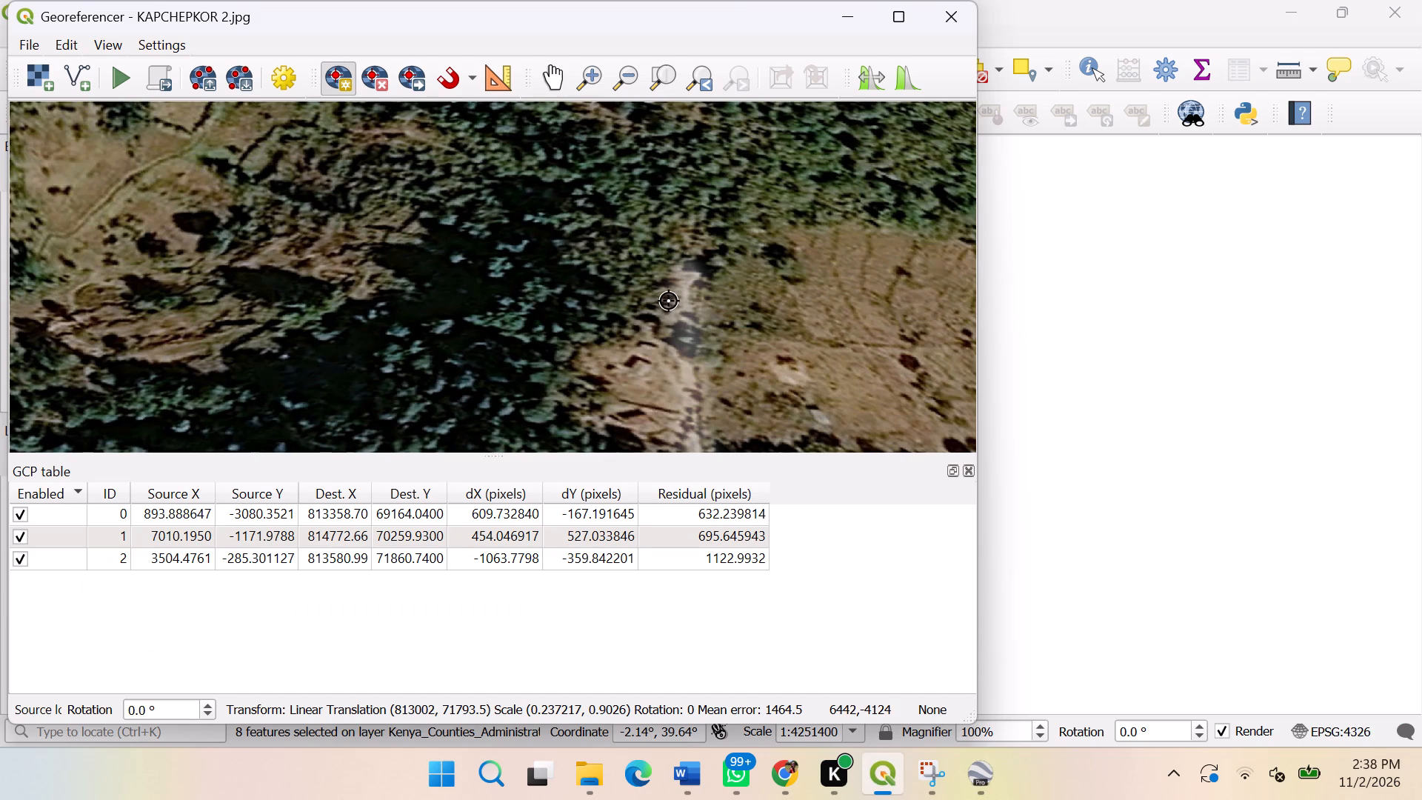
scroll(669, 301, down, 2)
scroll(638, 329, up, 4)
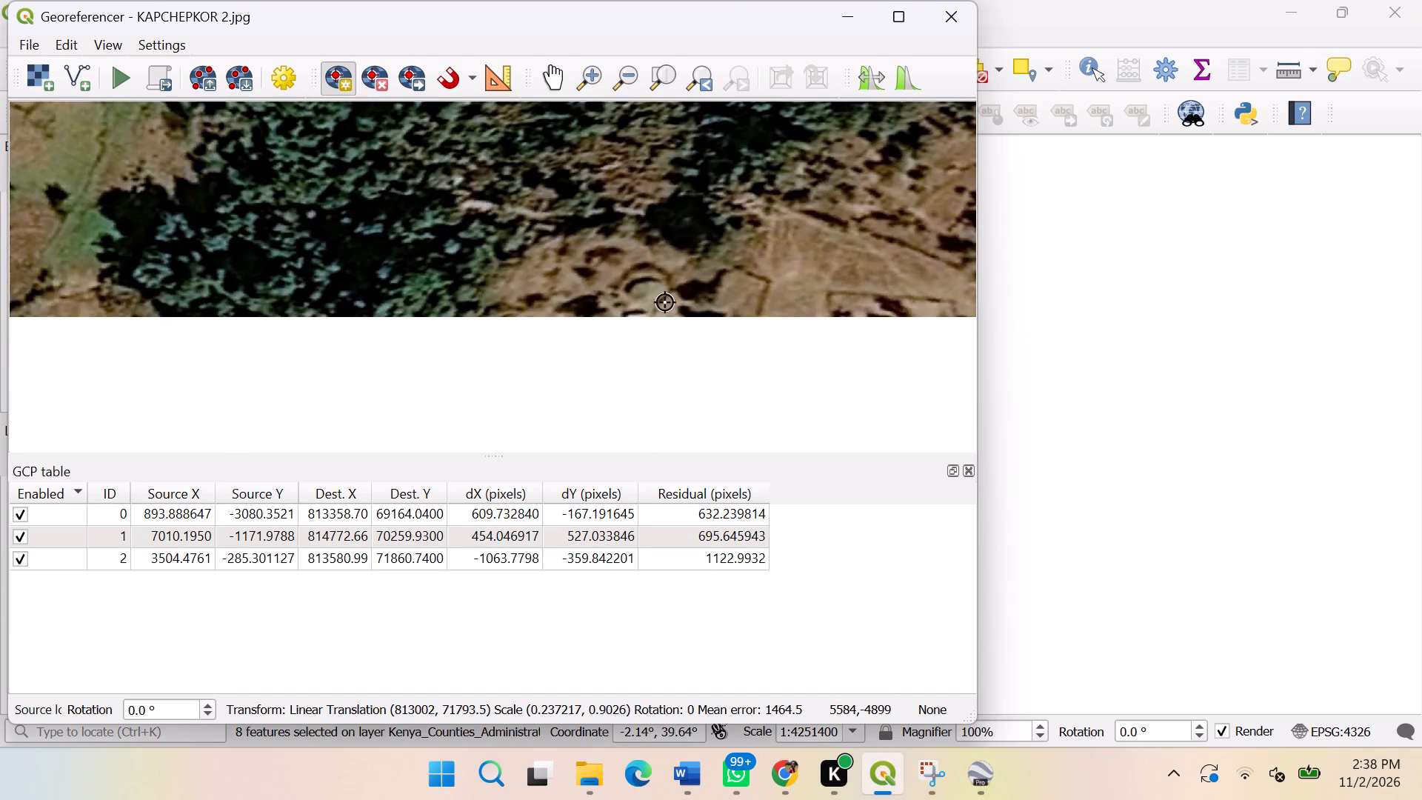
scroll(672, 301, down, 3)
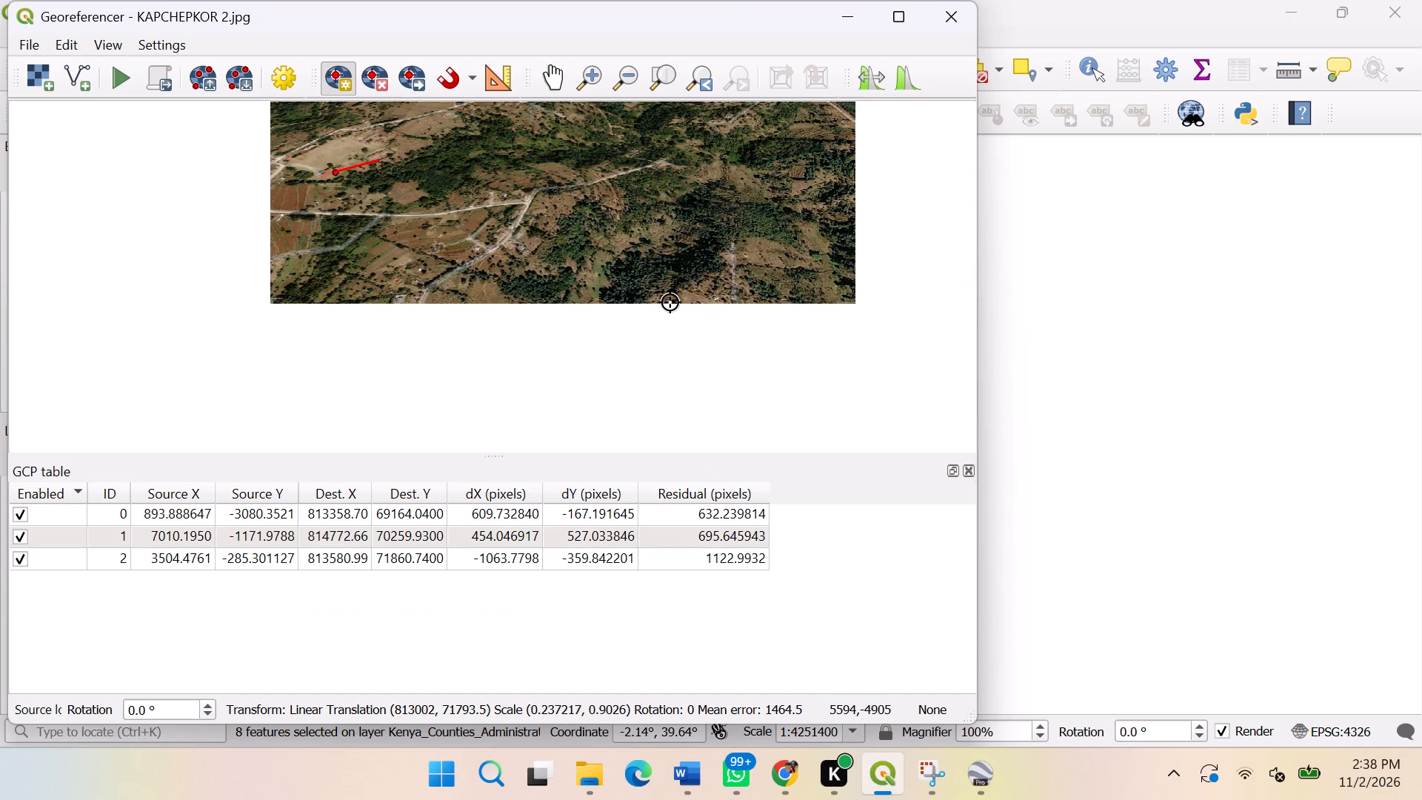
drag(685, 252, 607, 349)
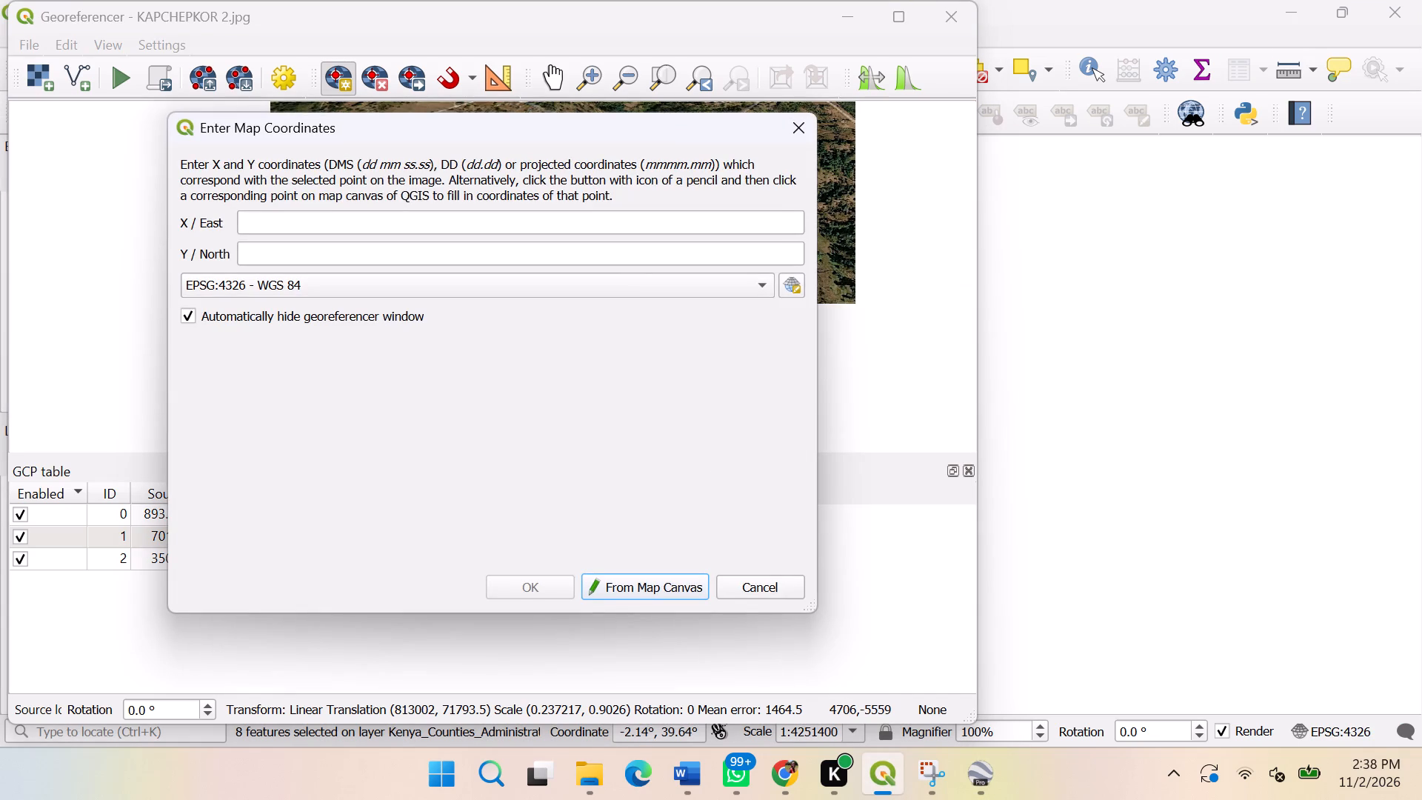
click(794, 133)
scroll(741, 193, up, 2)
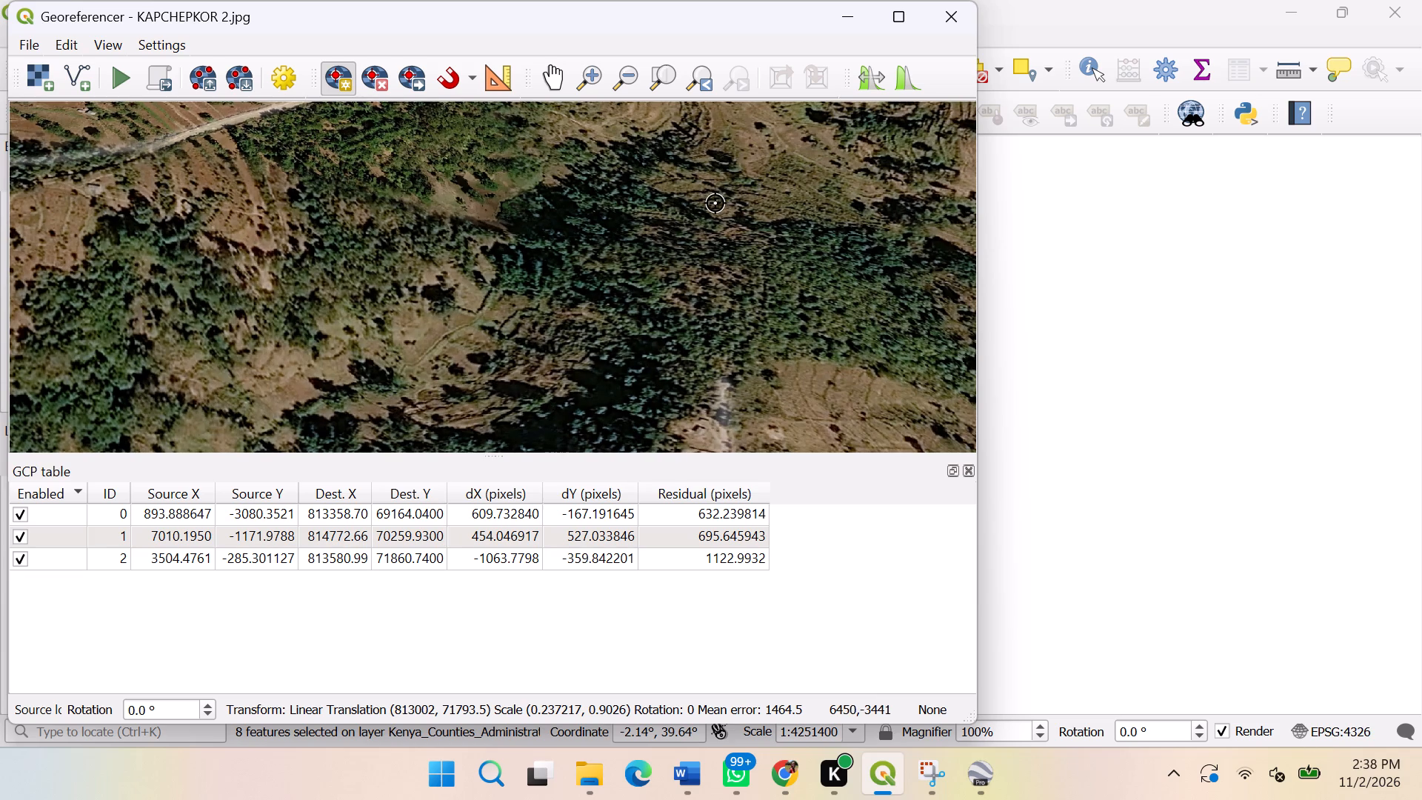
scroll(495, 279, down, 2)
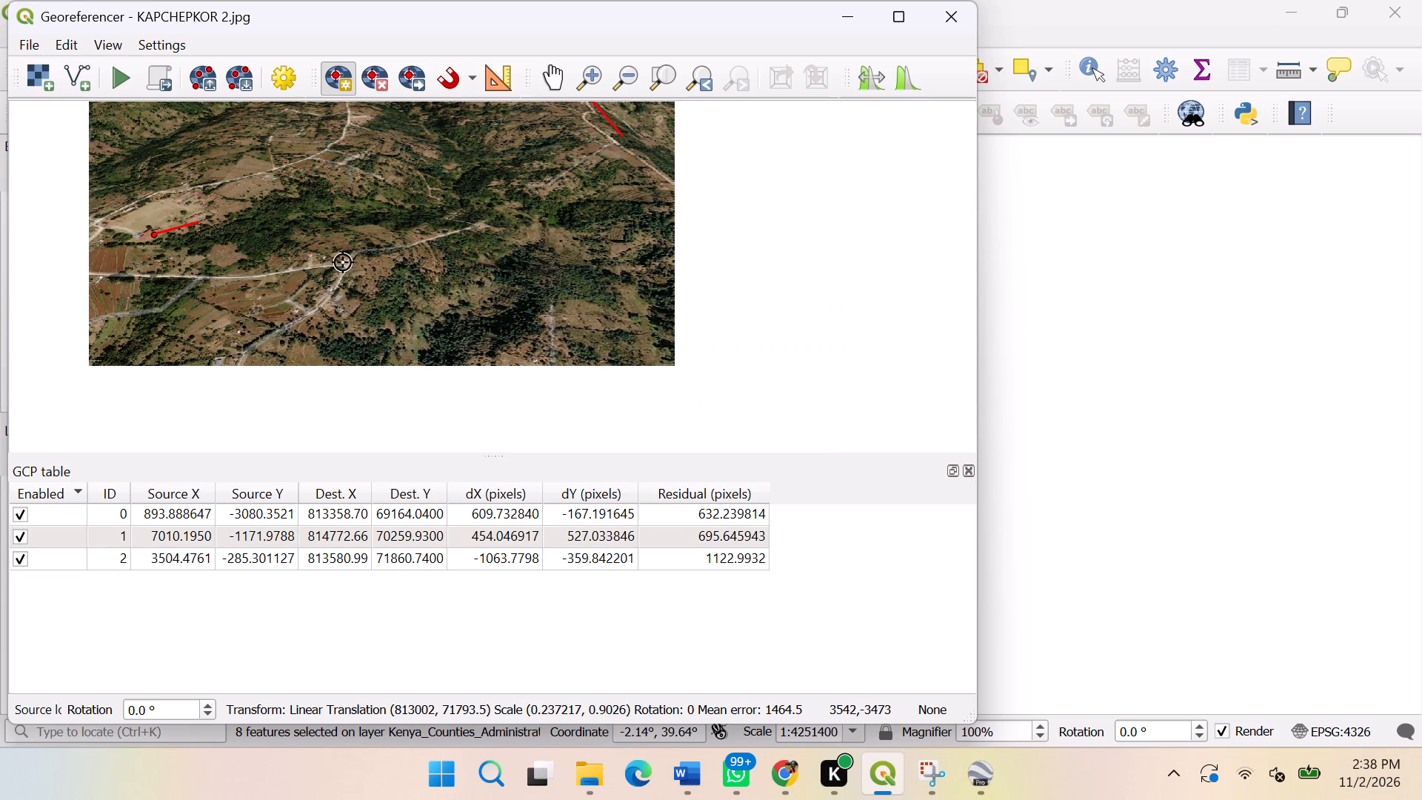
scroll(341, 260, up, 3)
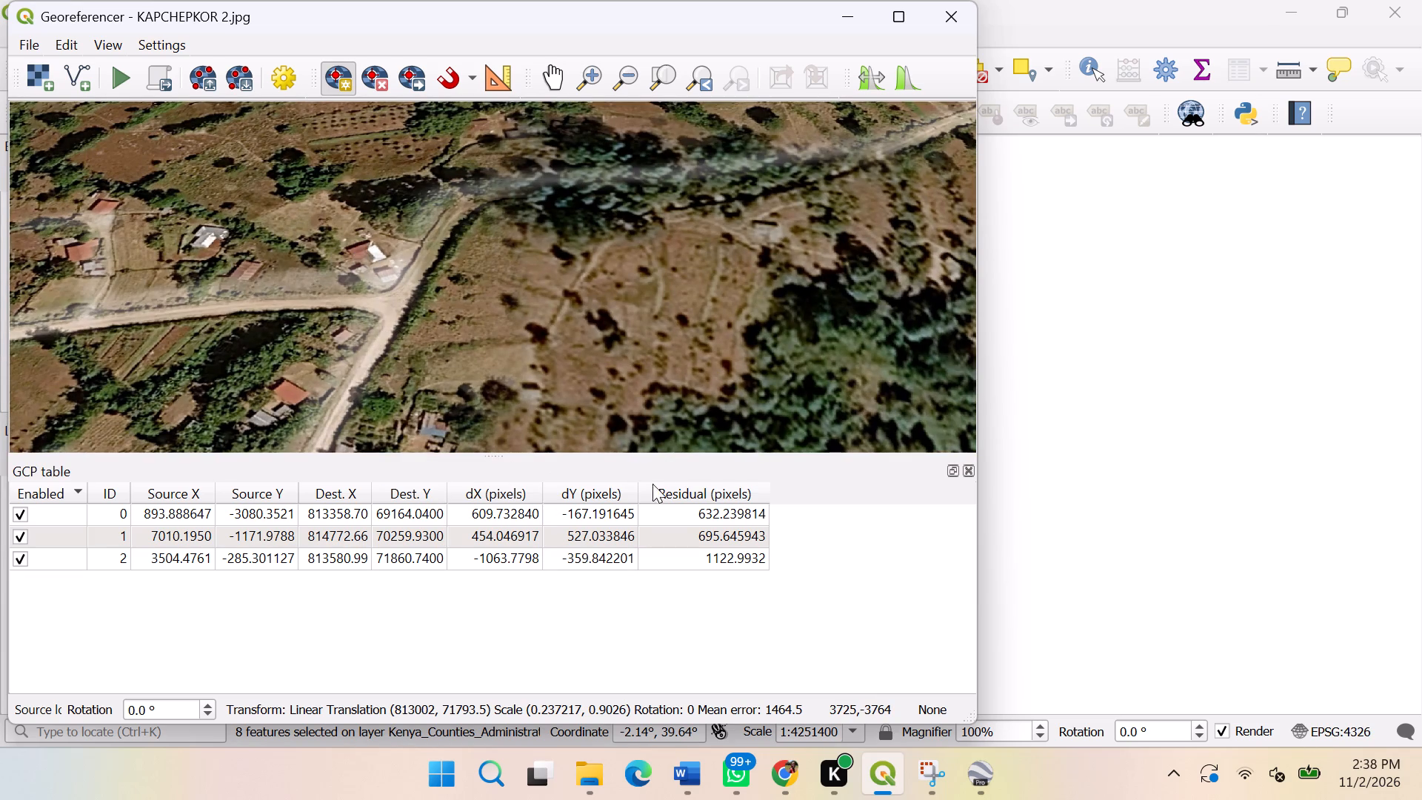
In Google Earth Pro, search the road network from Sibilo Dispensary south-east to Kasisit Shopping Center for the forked junction seen in the image.
click(989, 779)
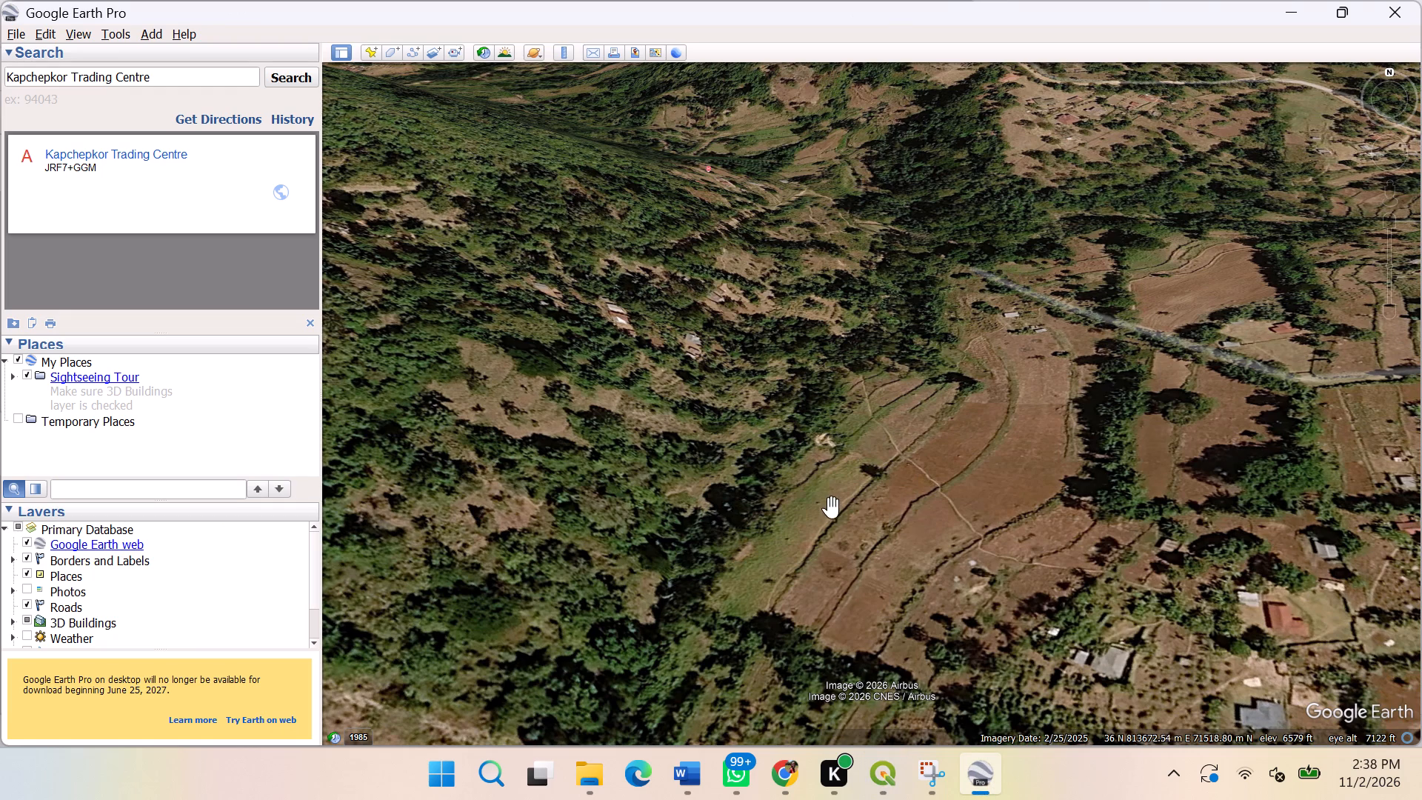
scroll(832, 505, down, 12)
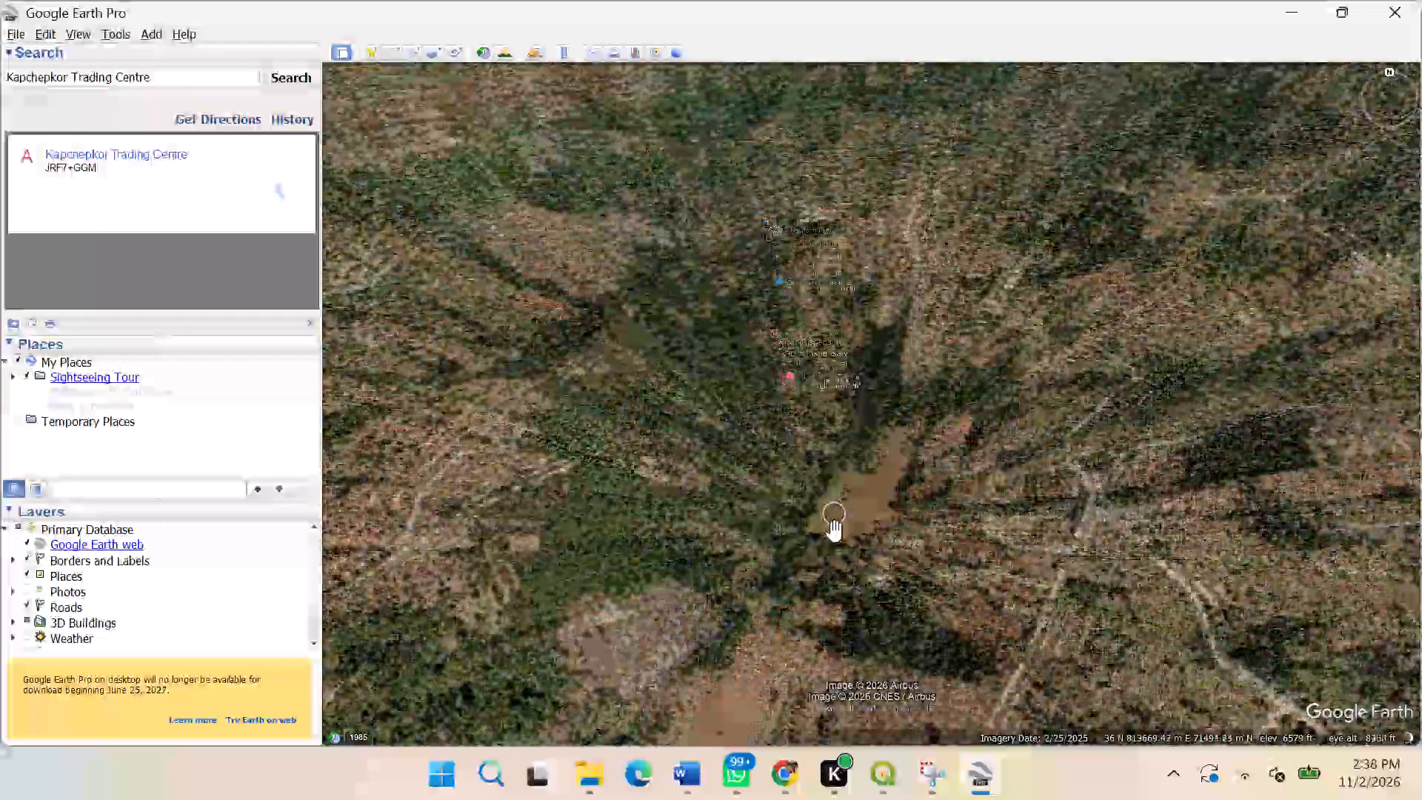
scroll(833, 534, down, 1)
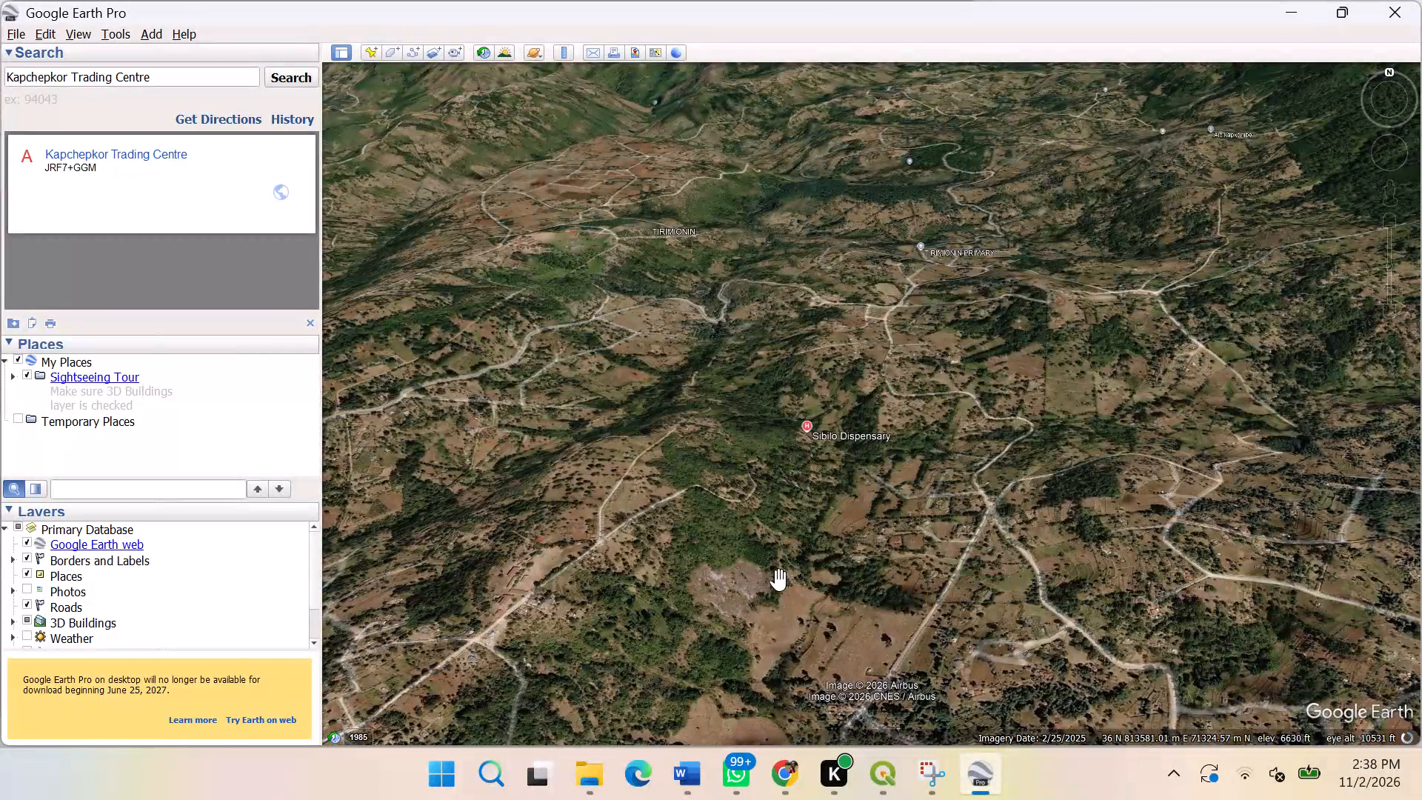
drag(762, 577, 686, 427)
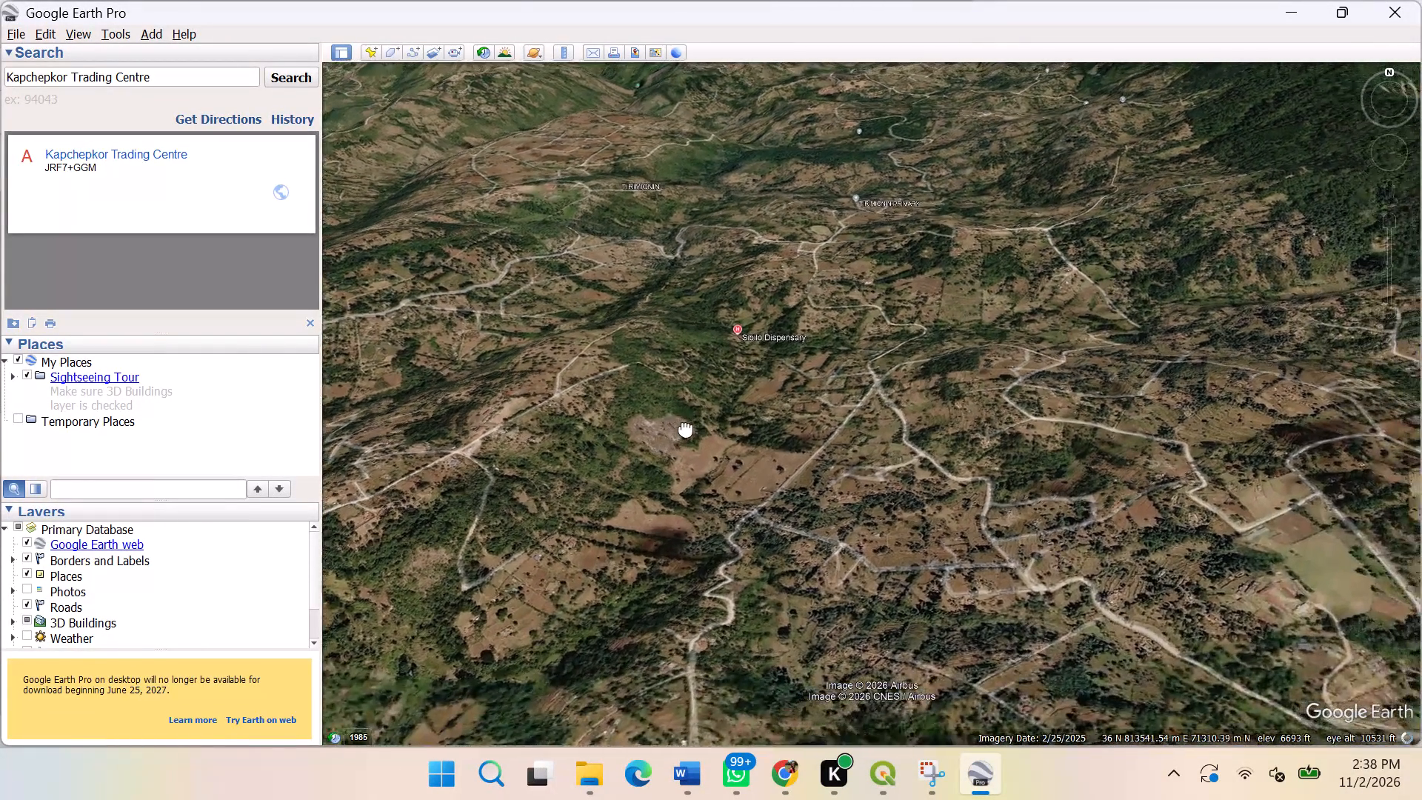
drag(686, 427, 585, 424)
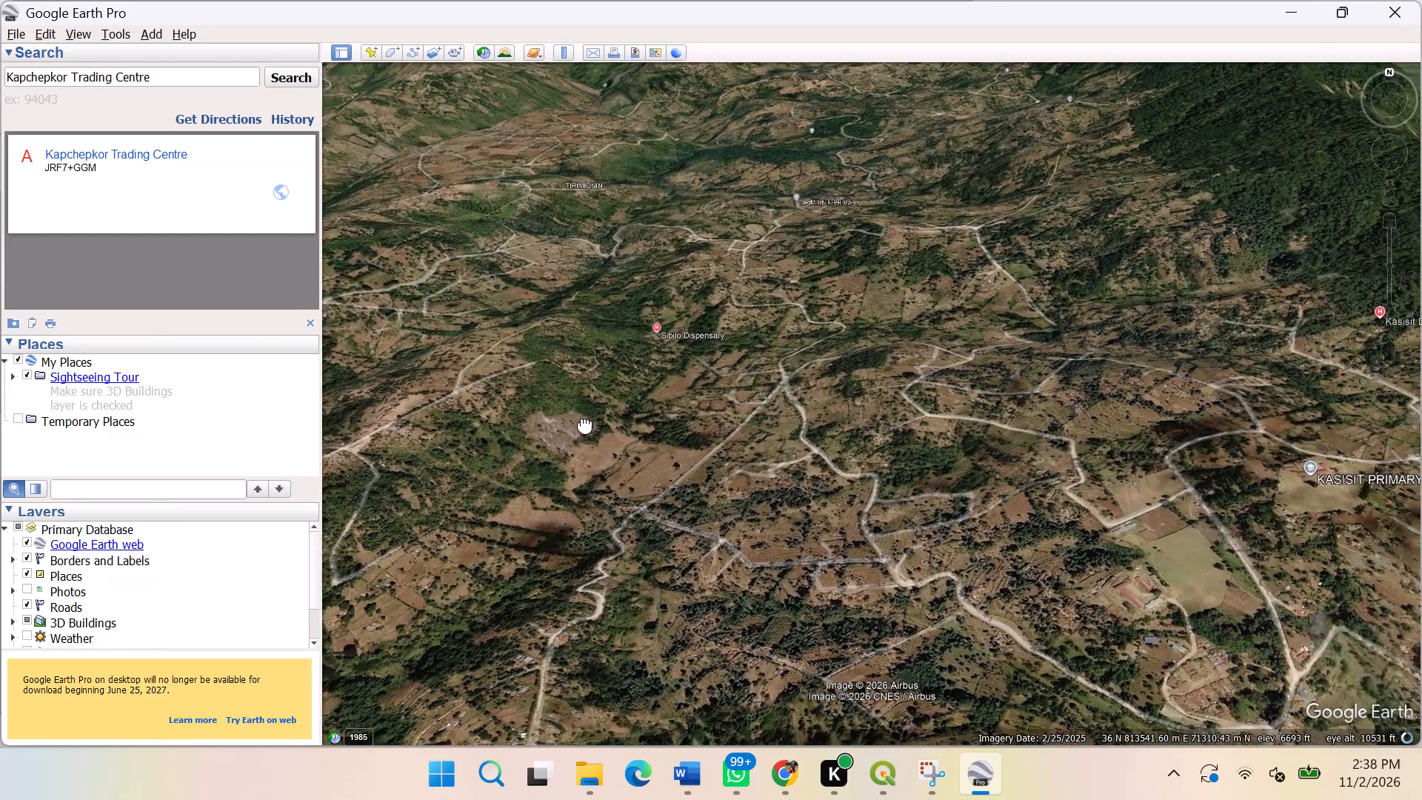
drag(585, 424, 537, 296)
scroll(975, 461, up, 4)
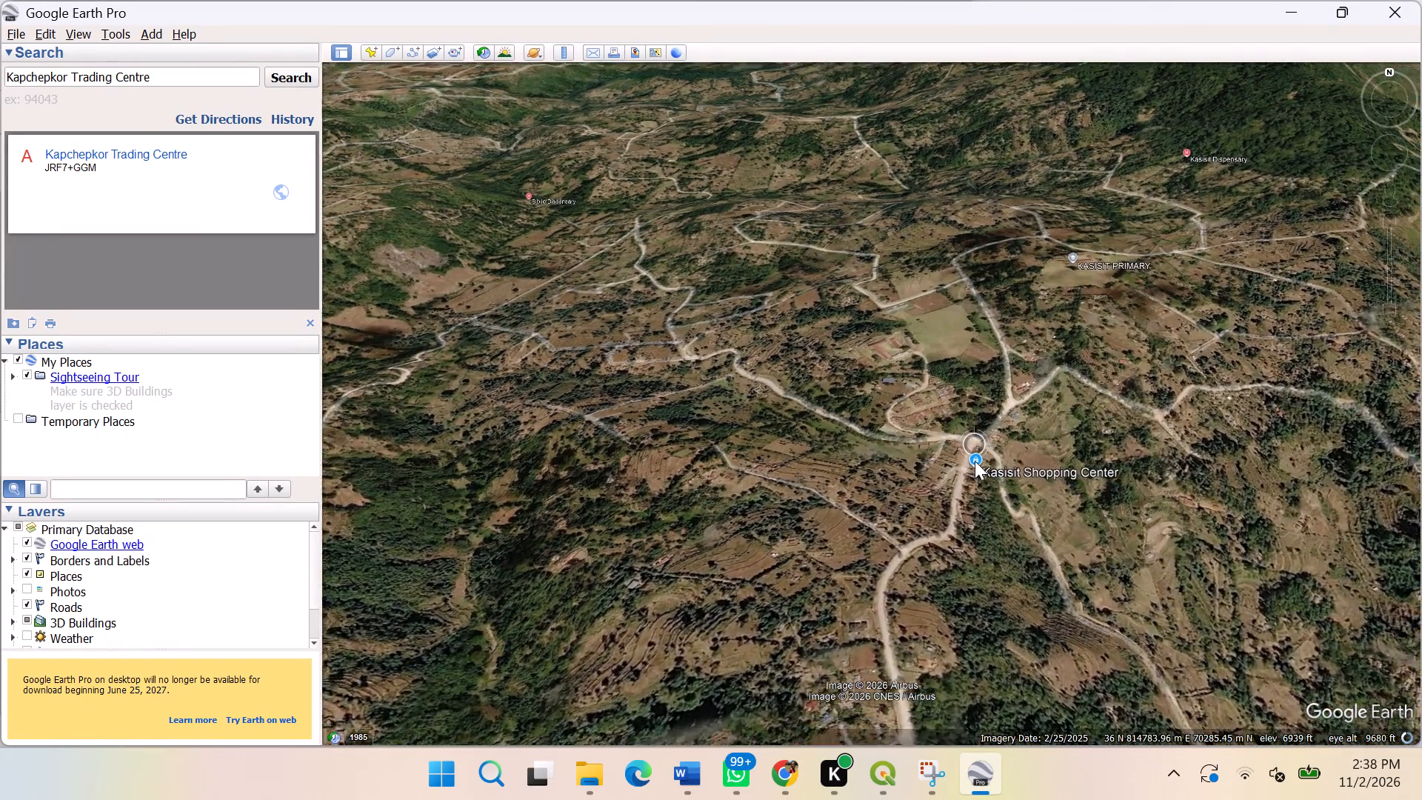
scroll(975, 461, up, 9)
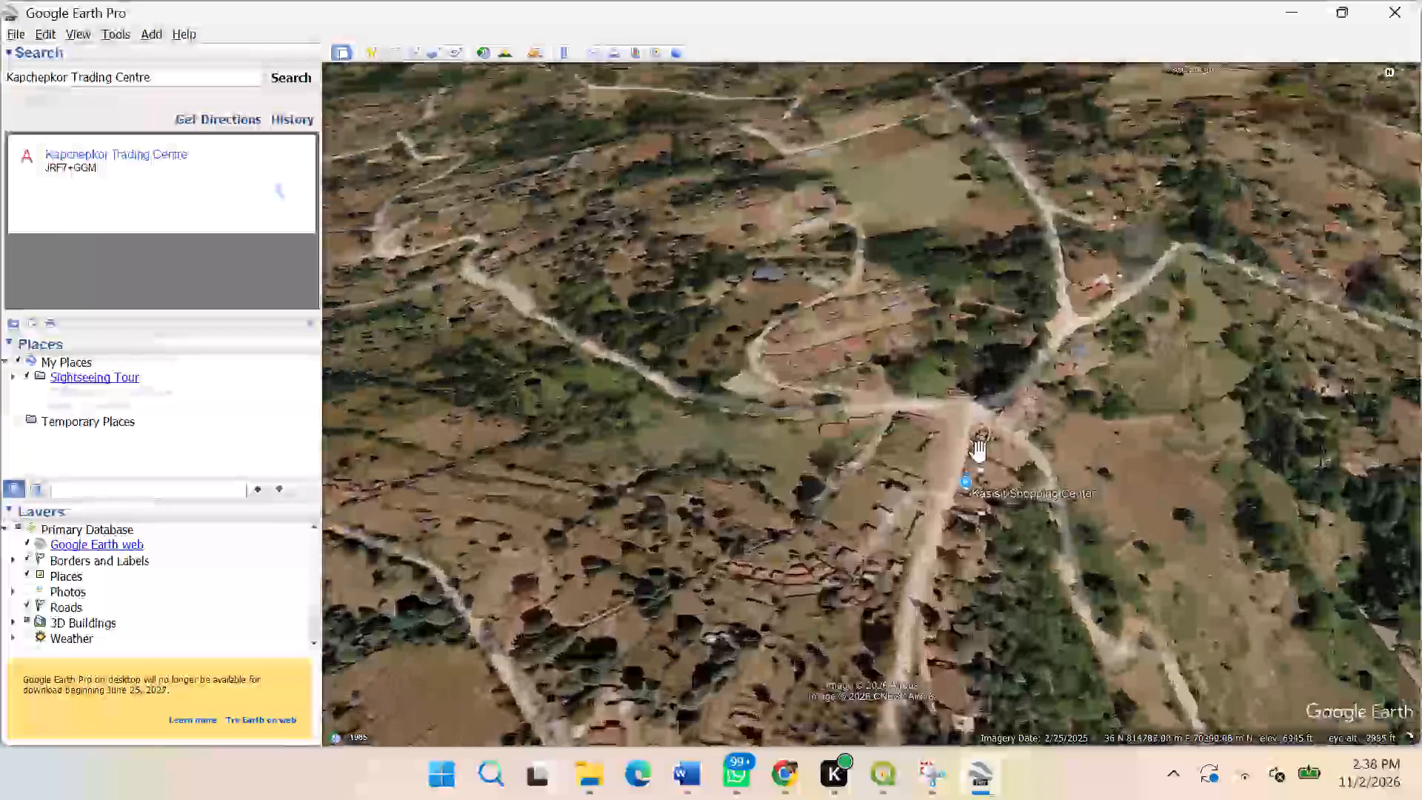
scroll(978, 453, down, 5)
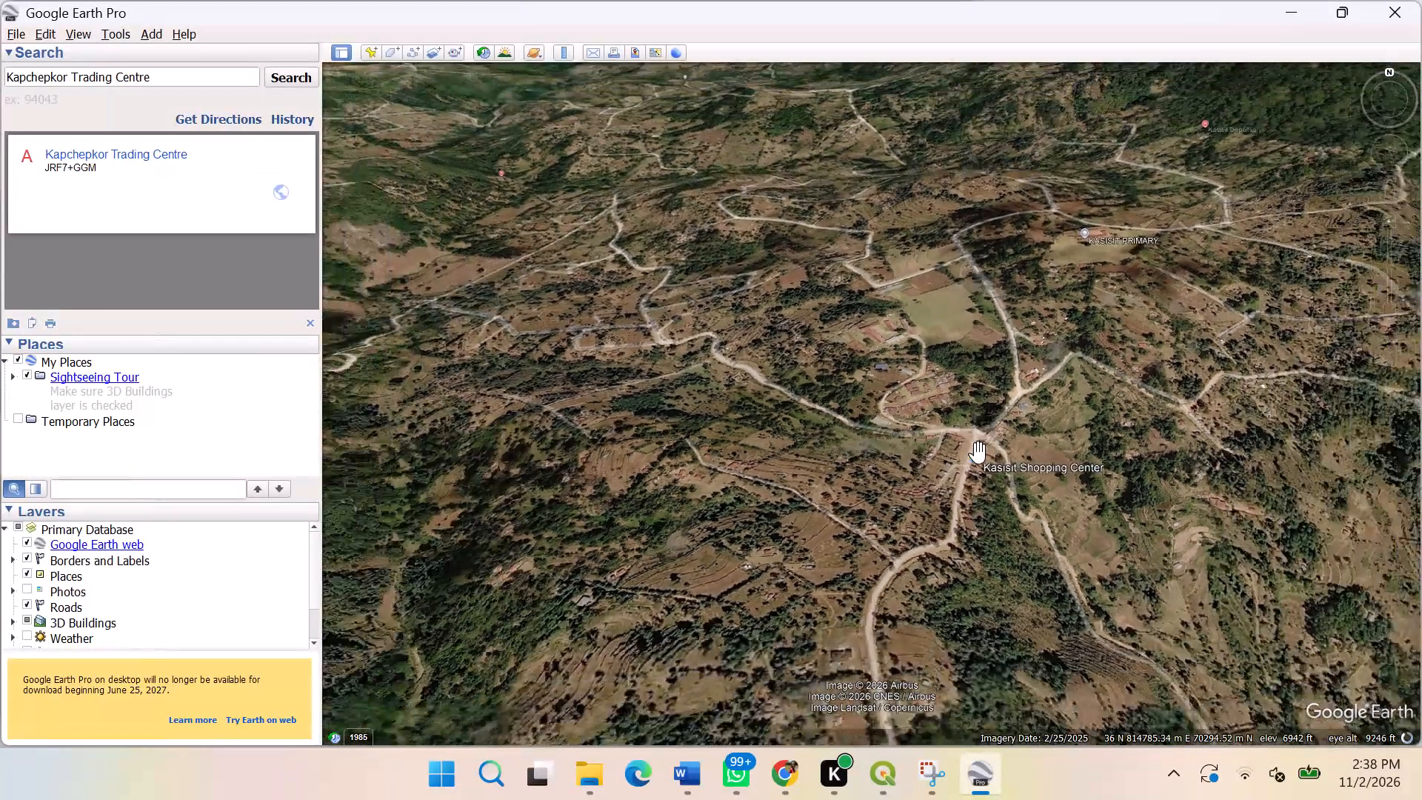
scroll(978, 453, down, 2)
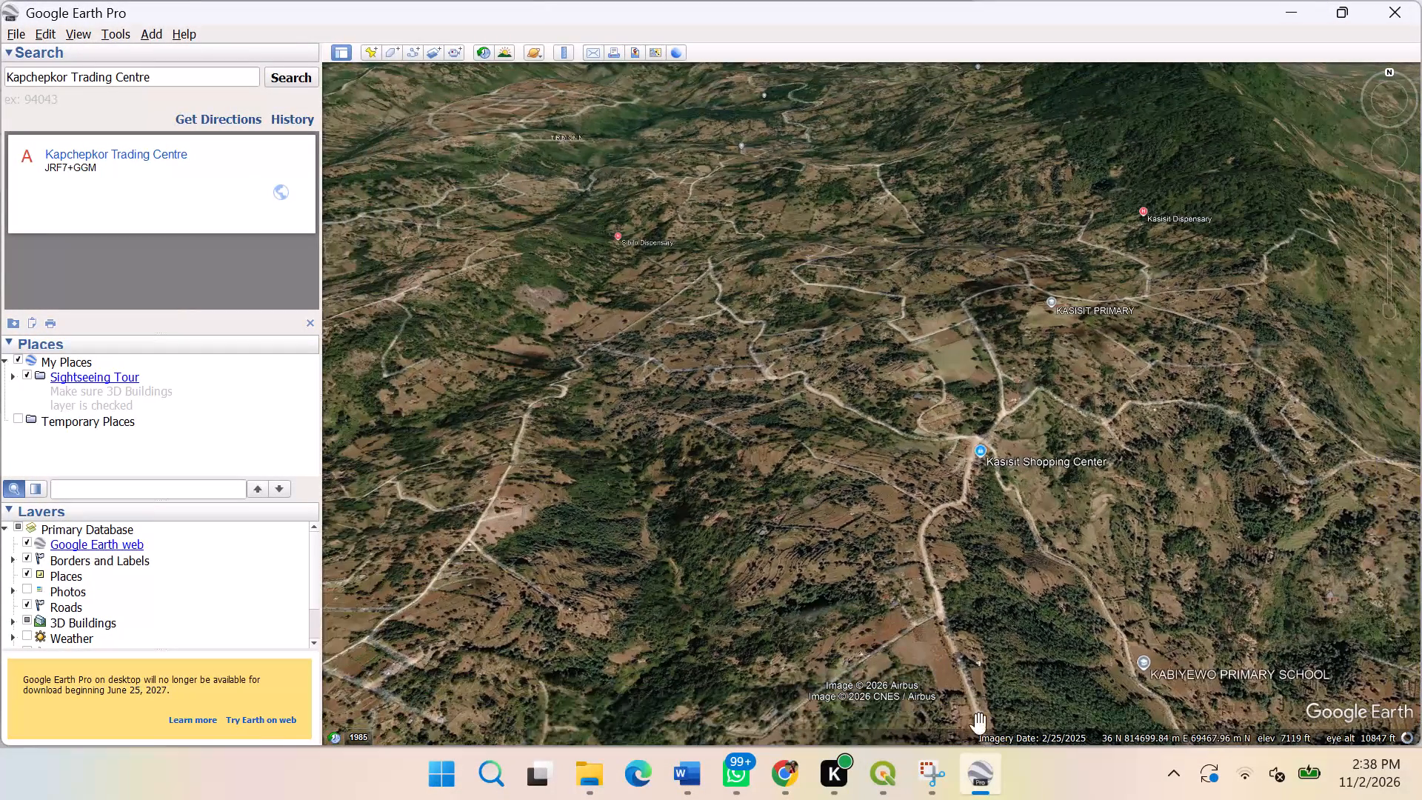
Switch back to the QGIS Georeferencer to compare the image's road layout with the terrain around Kasisit Shopping Center.
click(889, 784)
click(884, 779)
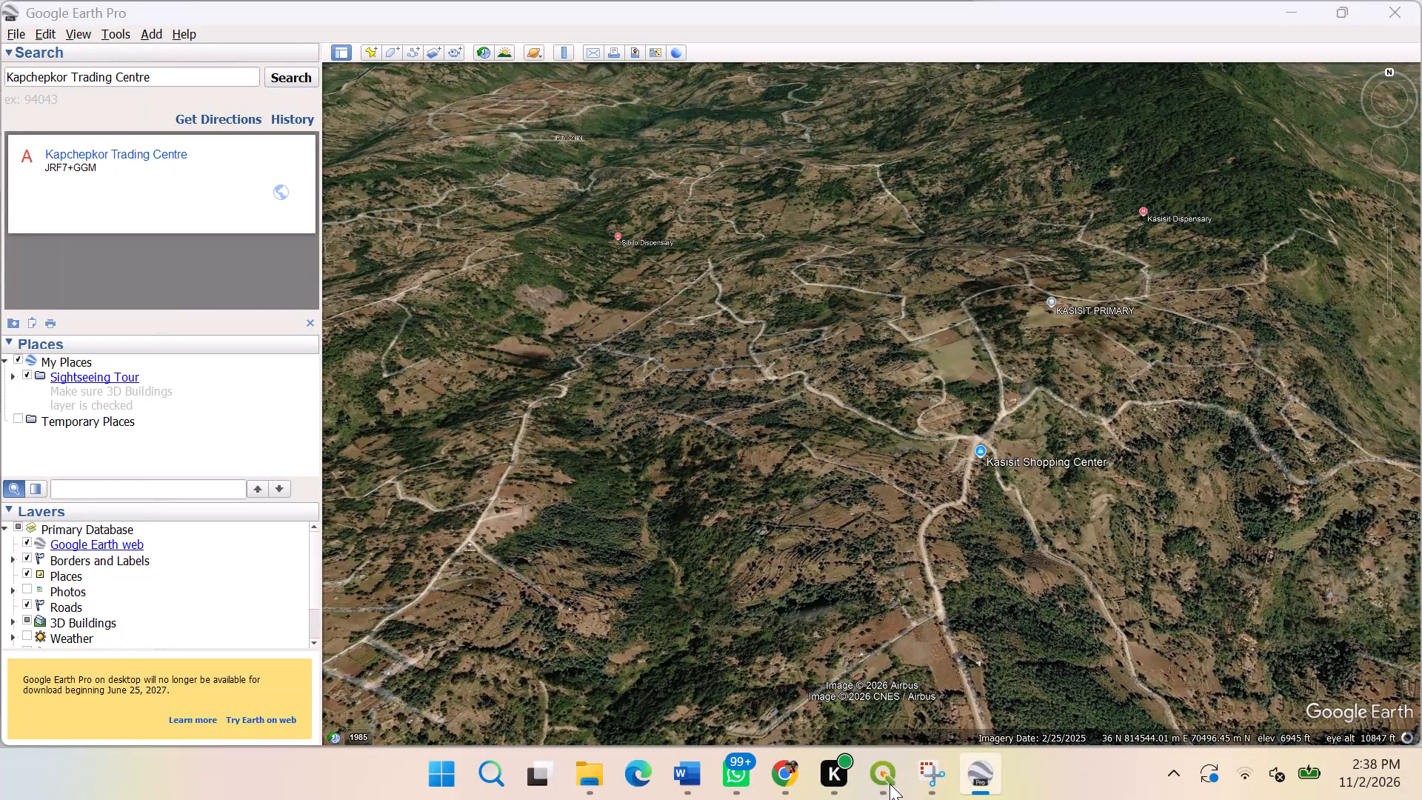
click(897, 764)
click(1285, 9)
scroll(620, 262, down, 2)
scroll(698, 284, down, 2)
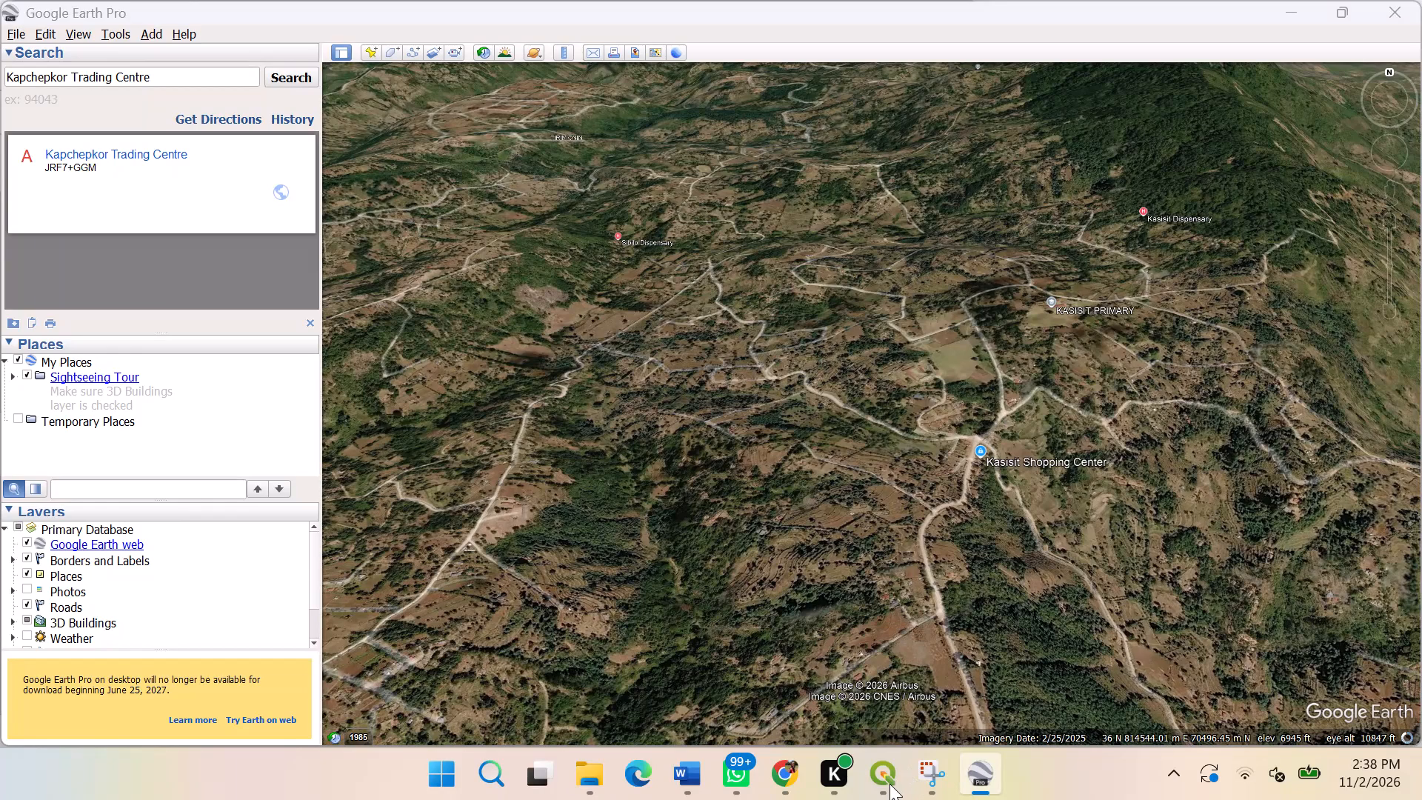
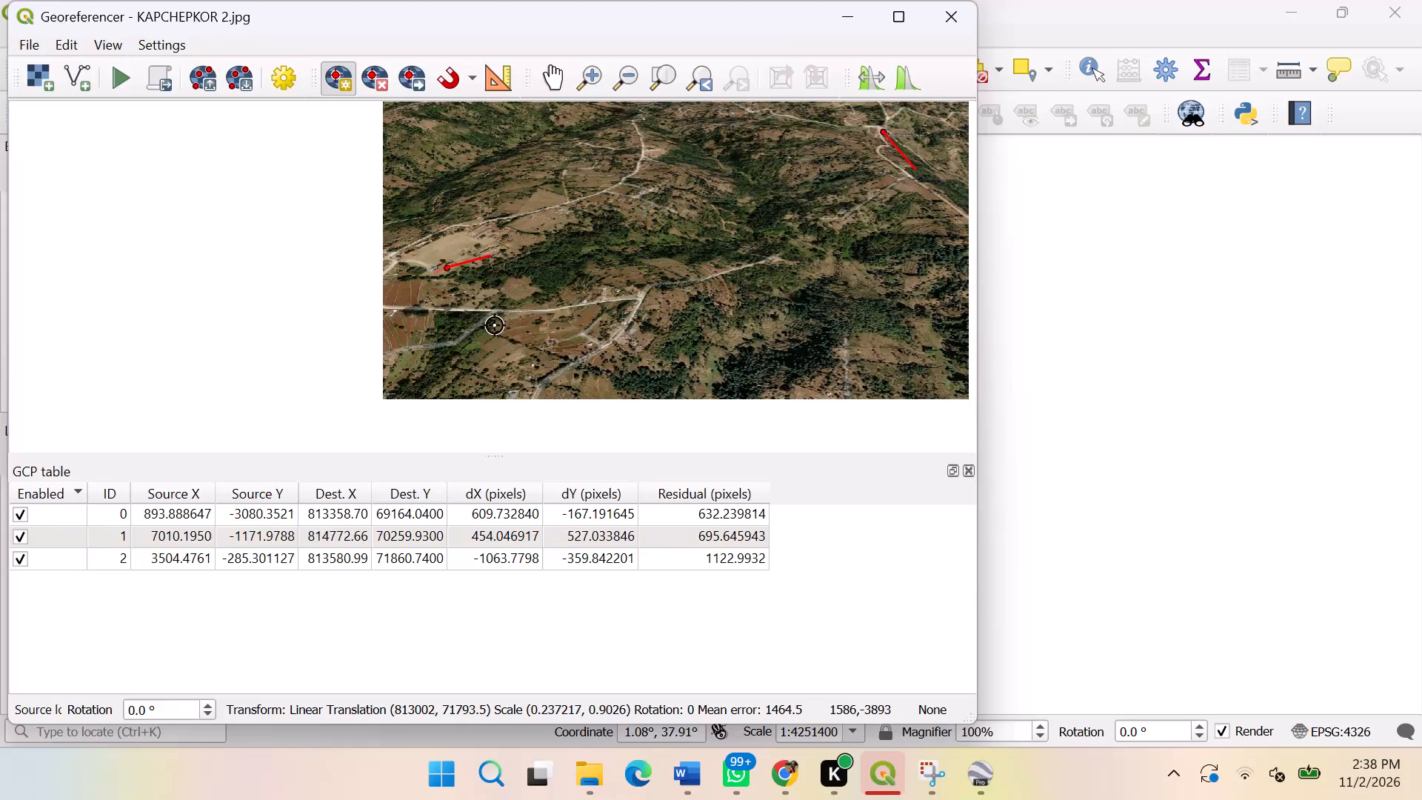
Reposition the KAPCHEPKOR 2 image in the Georeferencer, capture the window with its GCP table in Snipping Tool, and copy the capture.
click(799, 135)
click(551, 87)
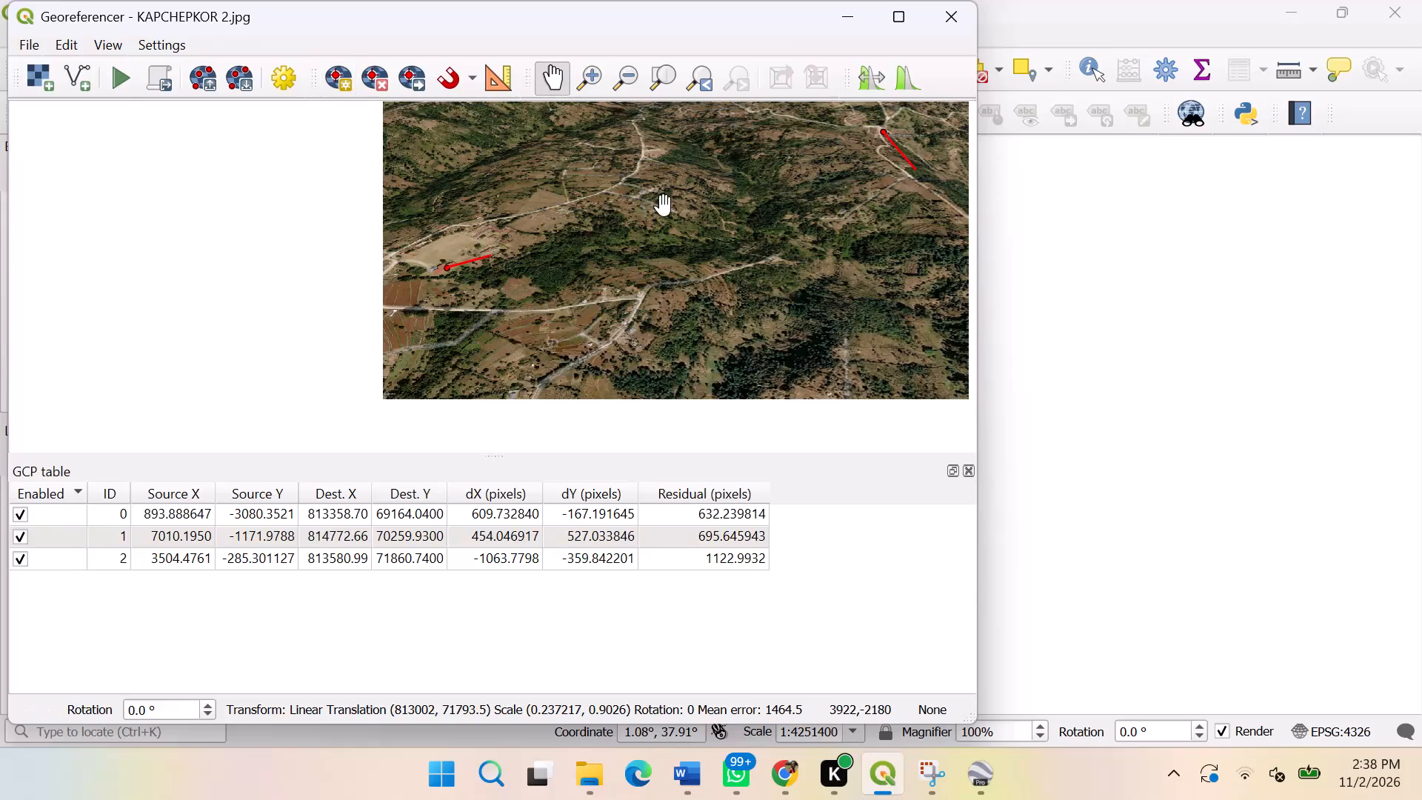
drag(664, 205, 484, 270)
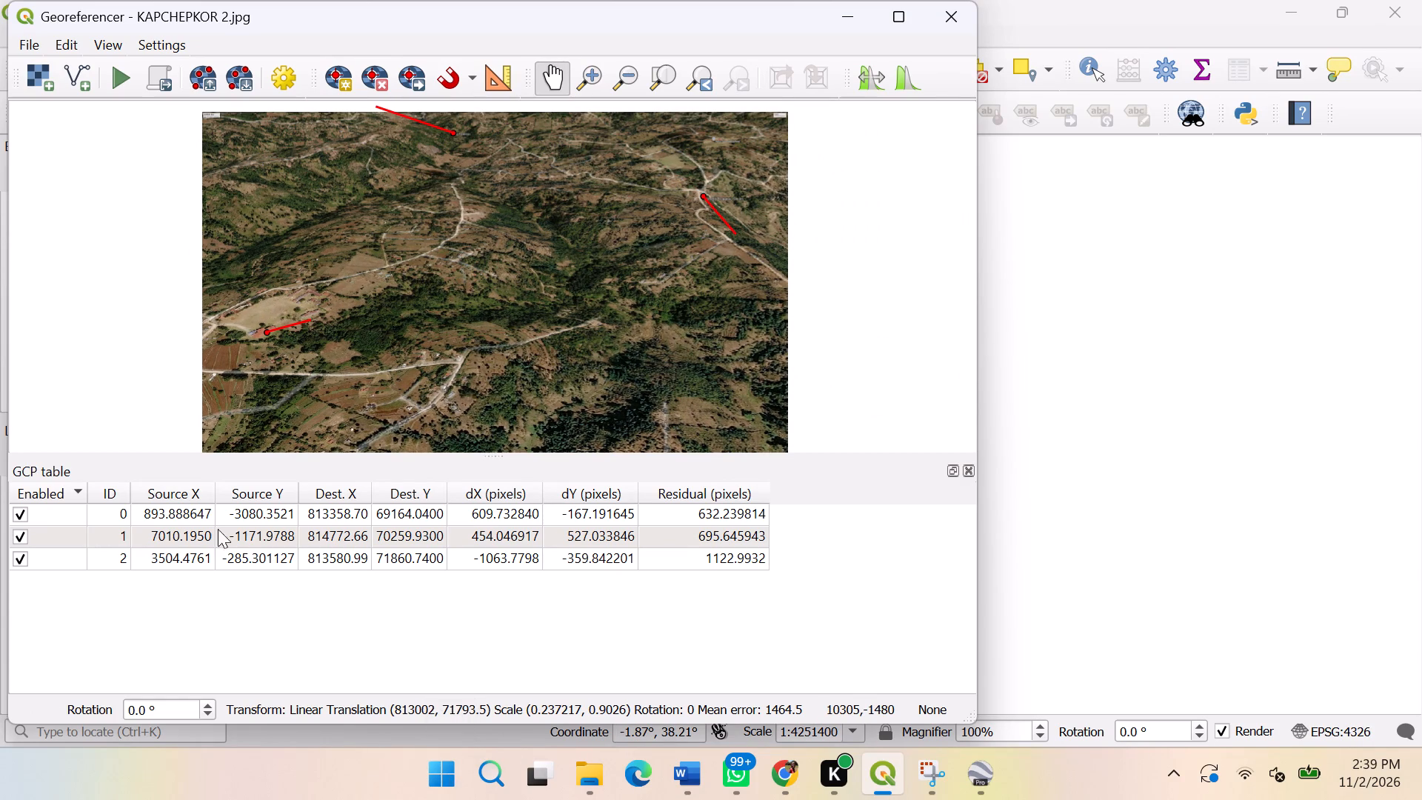
drag(794, 580, 619, 490)
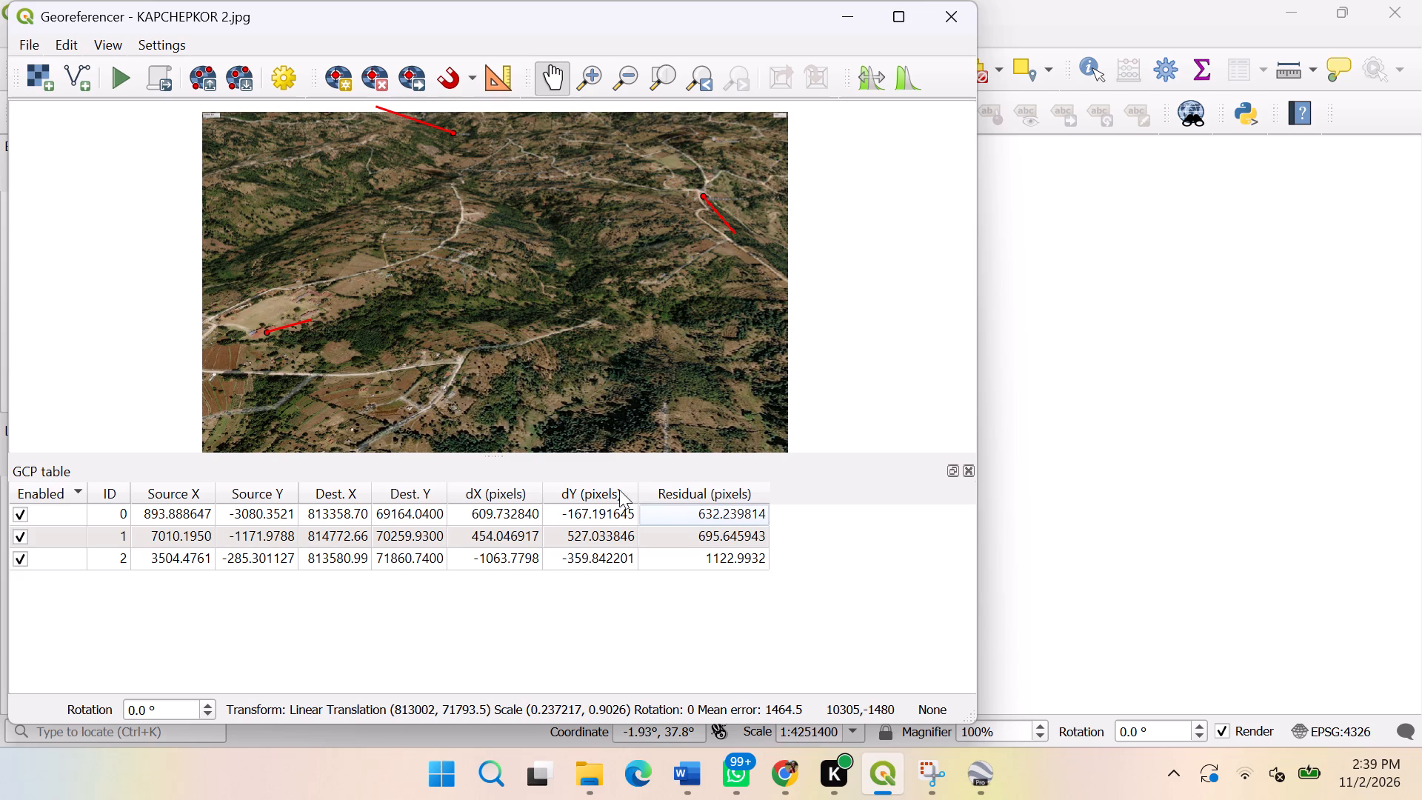
drag(619, 490, 0, 501)
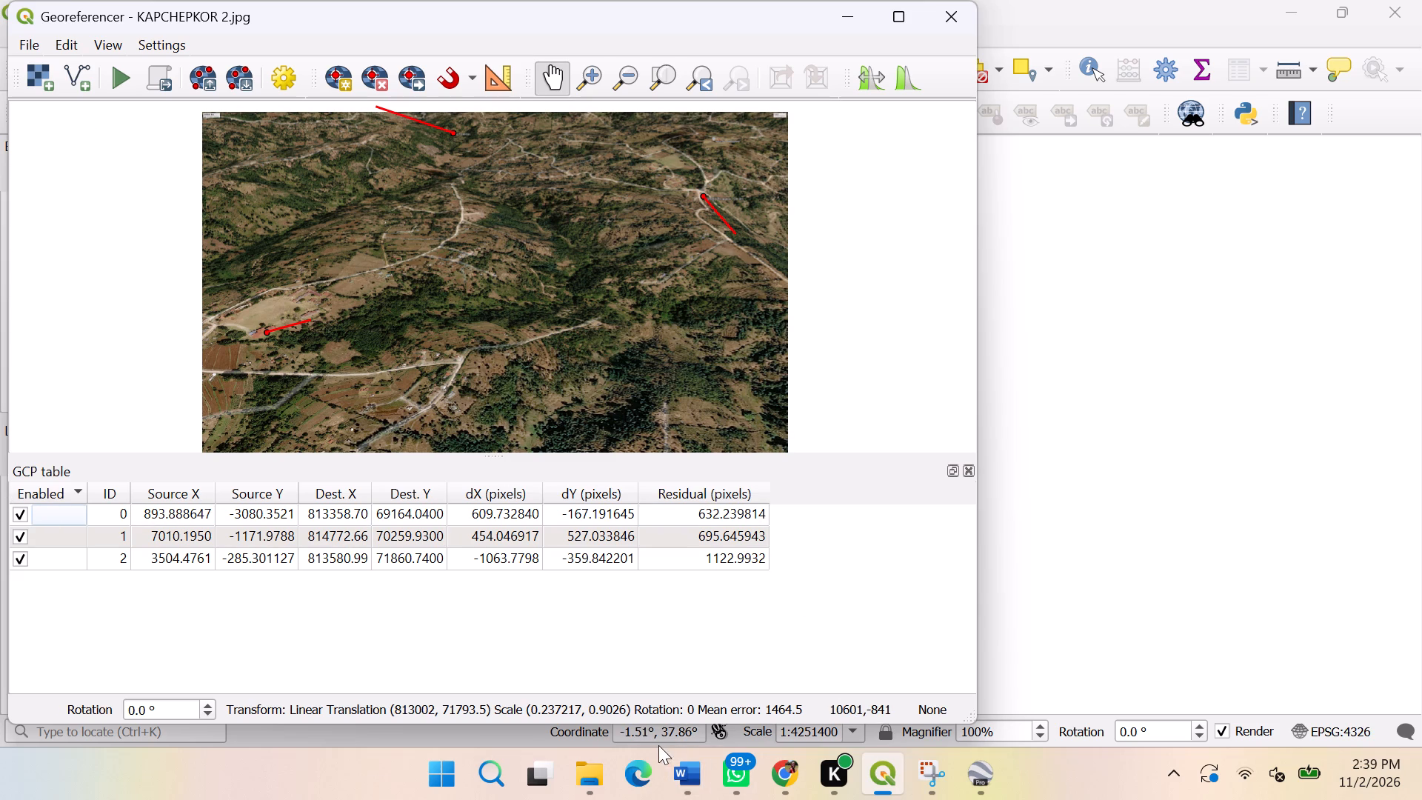
click(938, 776)
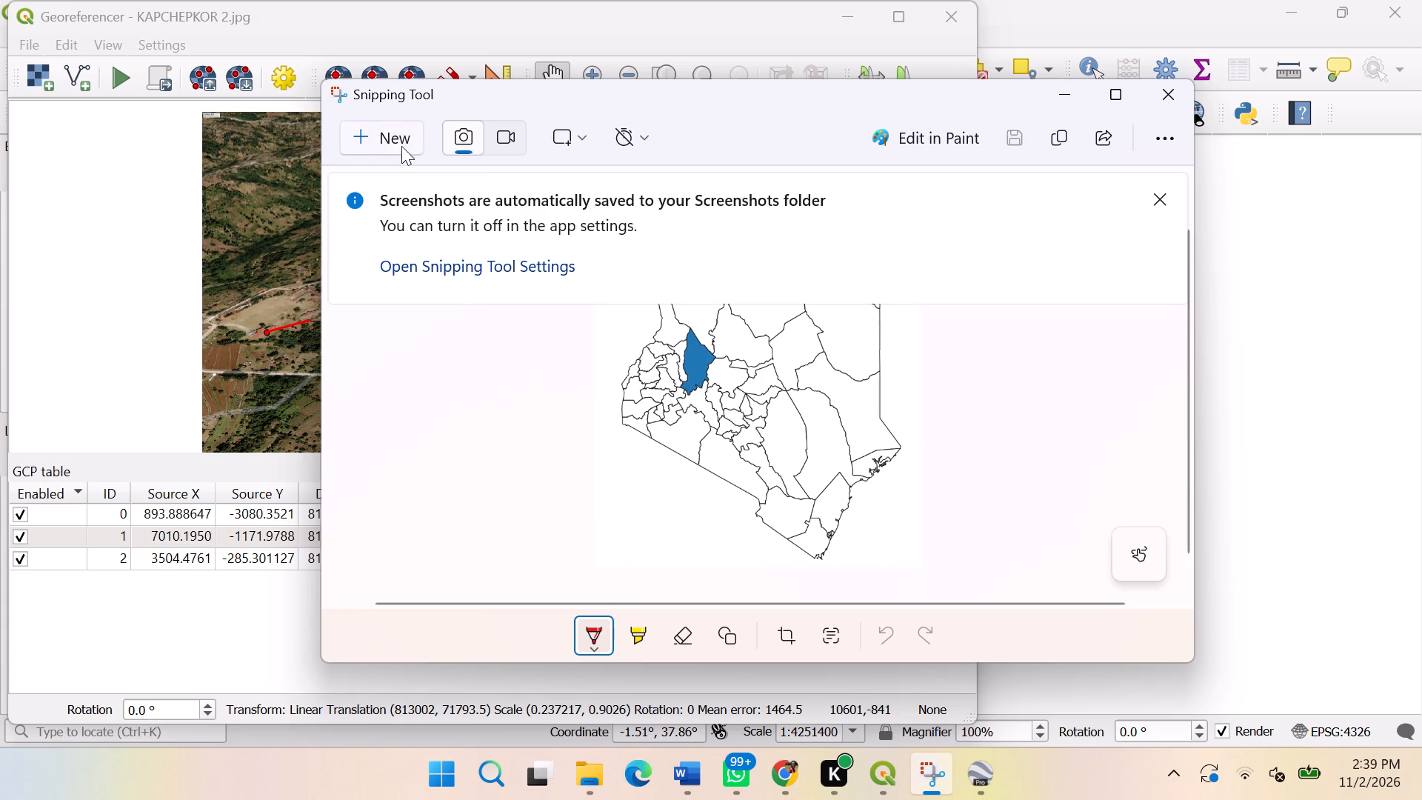
click(399, 144)
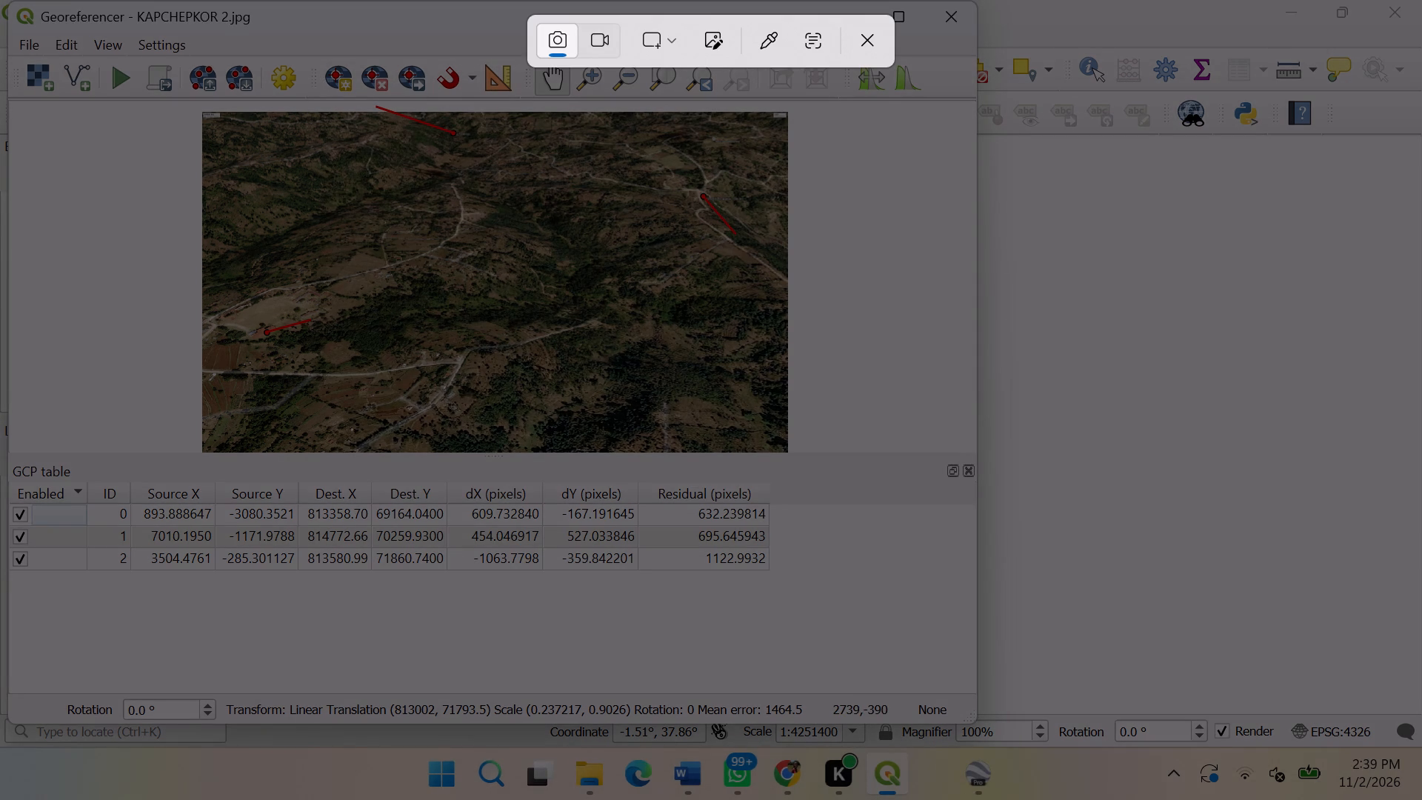
drag(13, 1, 955, 635)
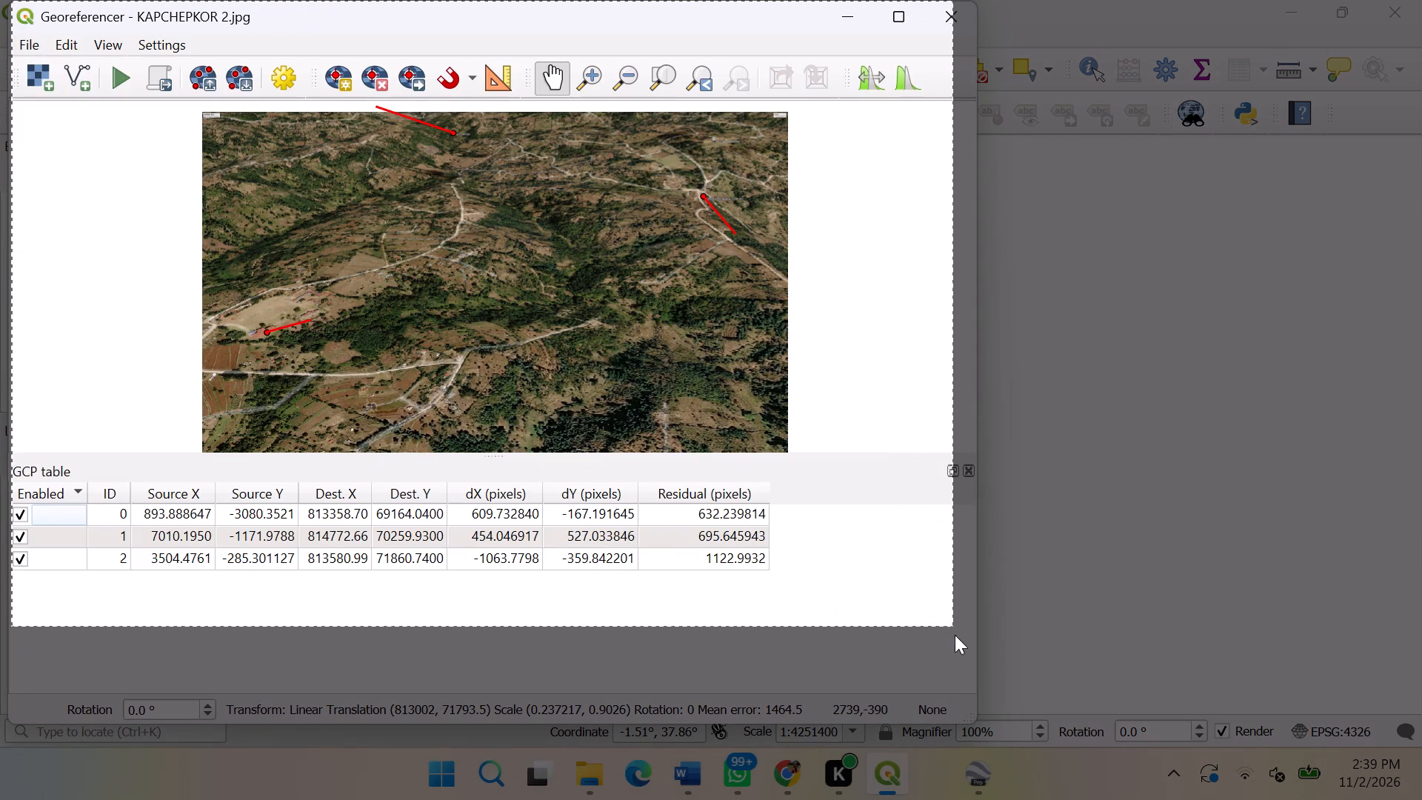
drag(955, 635, 975, 721)
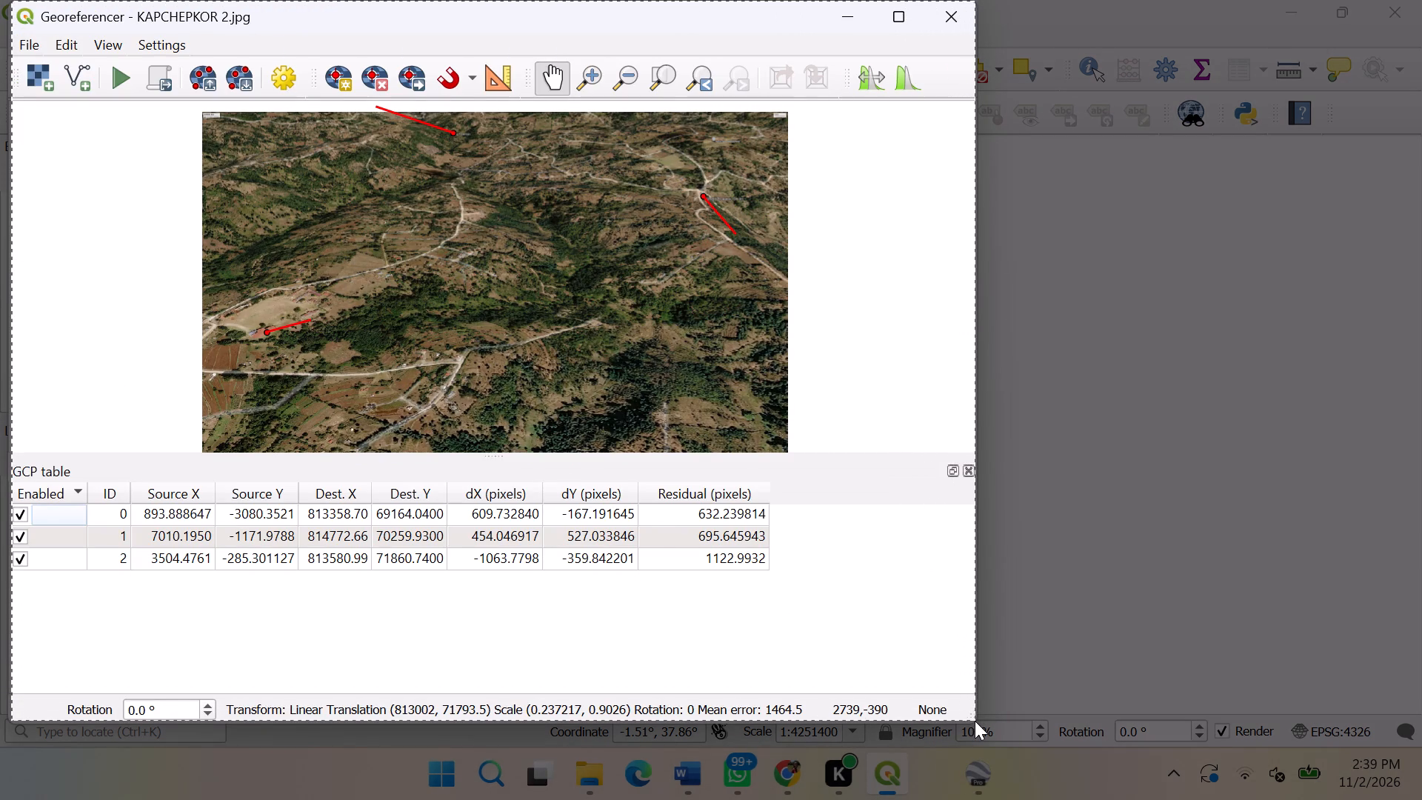
drag(975, 721, 975, 724)
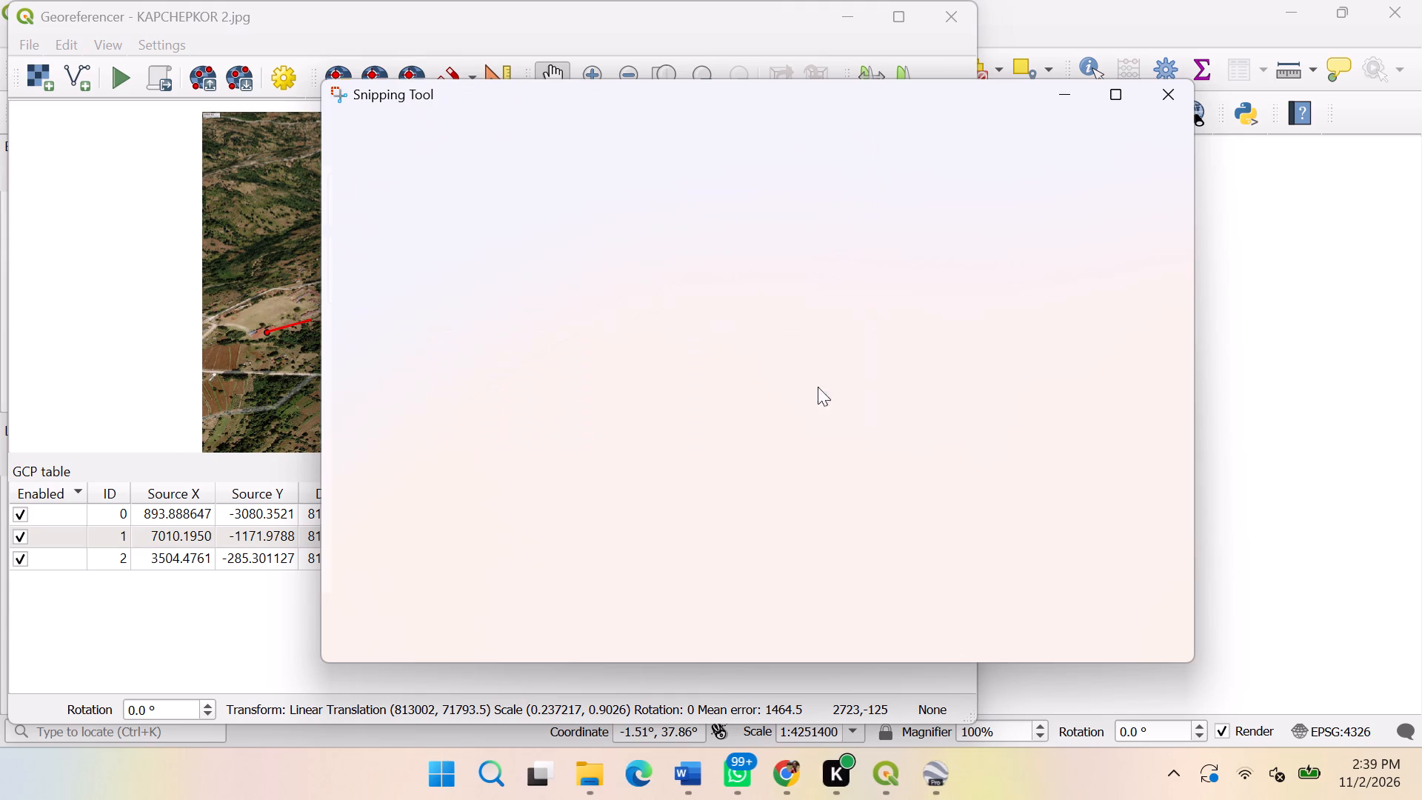
click(1053, 141)
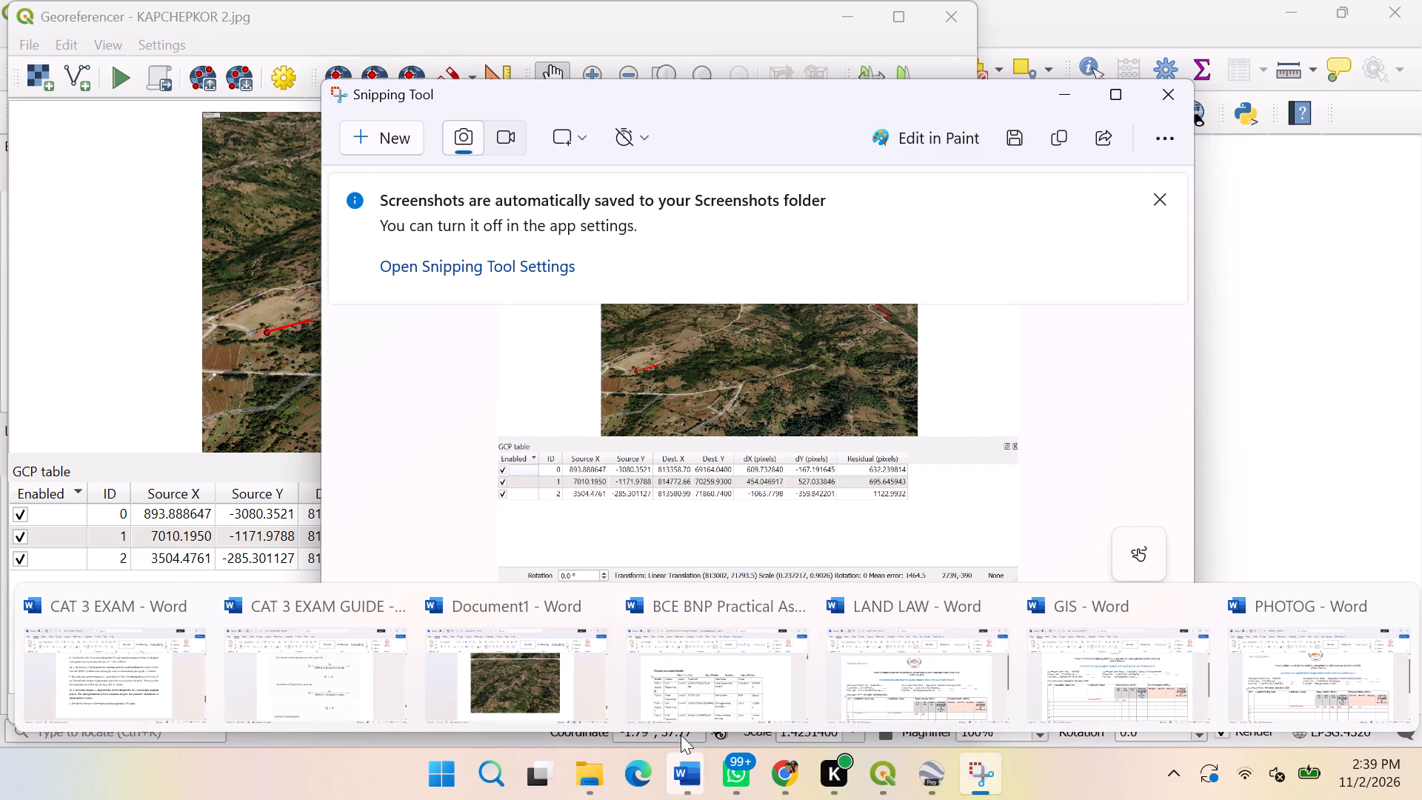
Switch to Document1 in Word and add blank lines below the last aerial image until a new page starts.
click(570, 667)
scroll(755, 482, down, 20)
scroll(755, 482, down, 14)
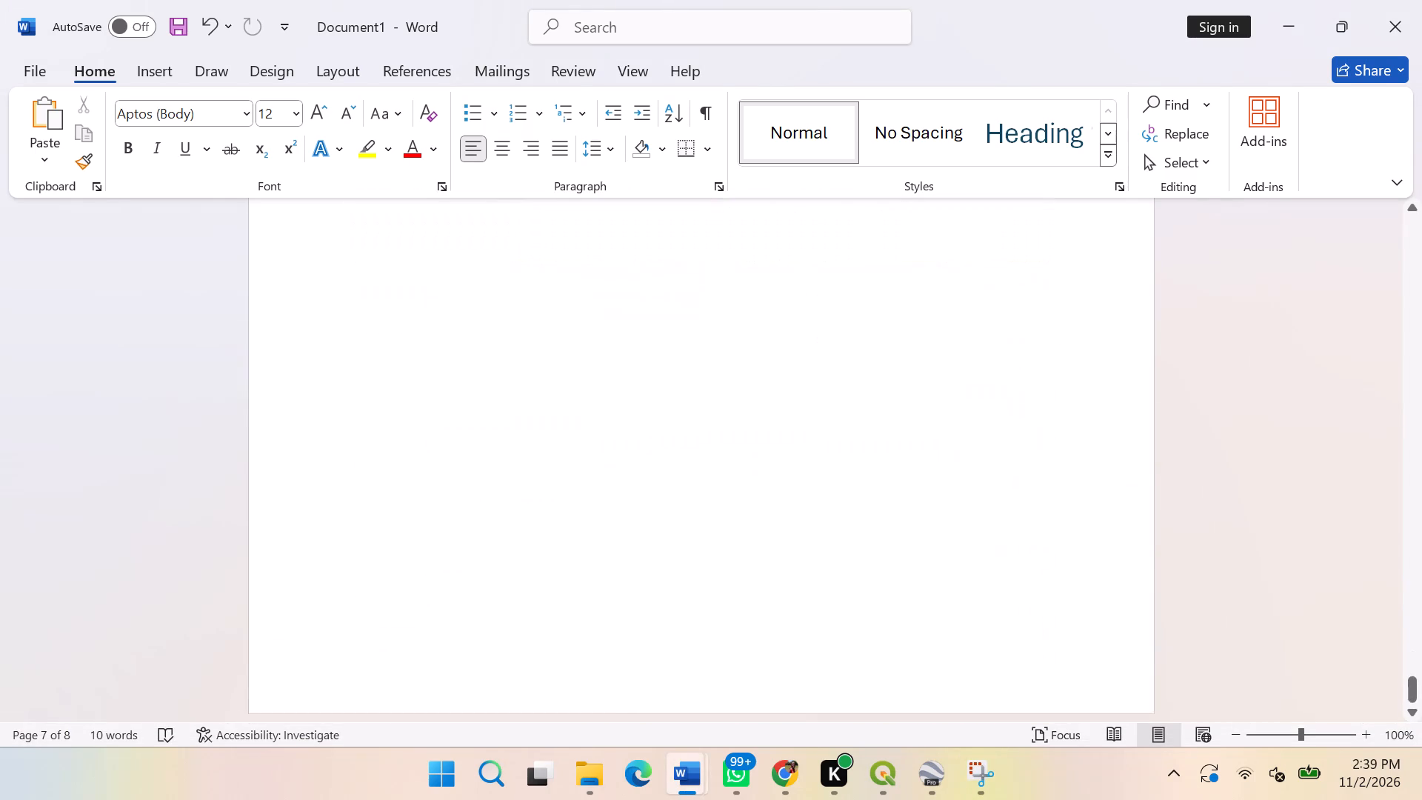
scroll(797, 510, down, 8)
click(708, 619)
click(707, 619)
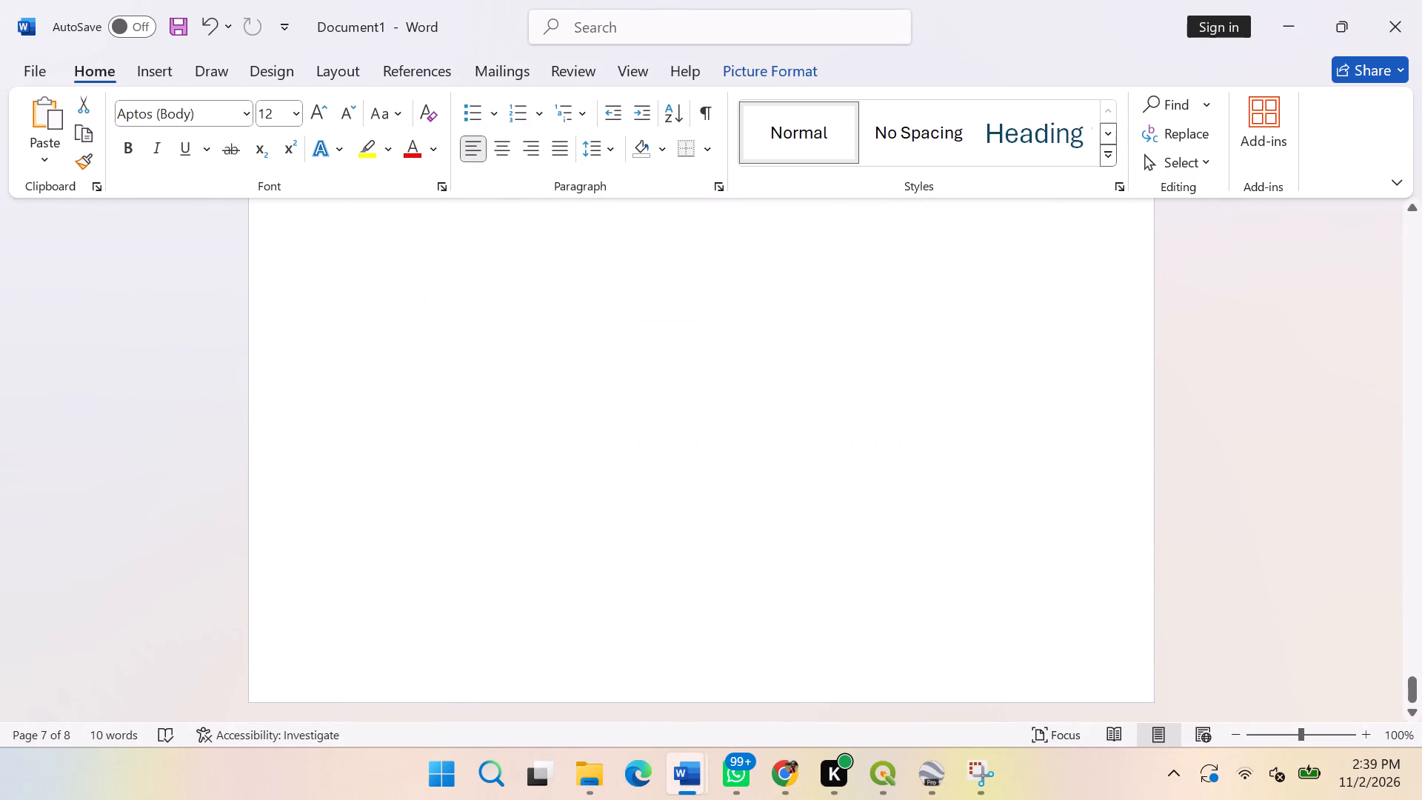
key(Return)
key(Return)
key(Return)
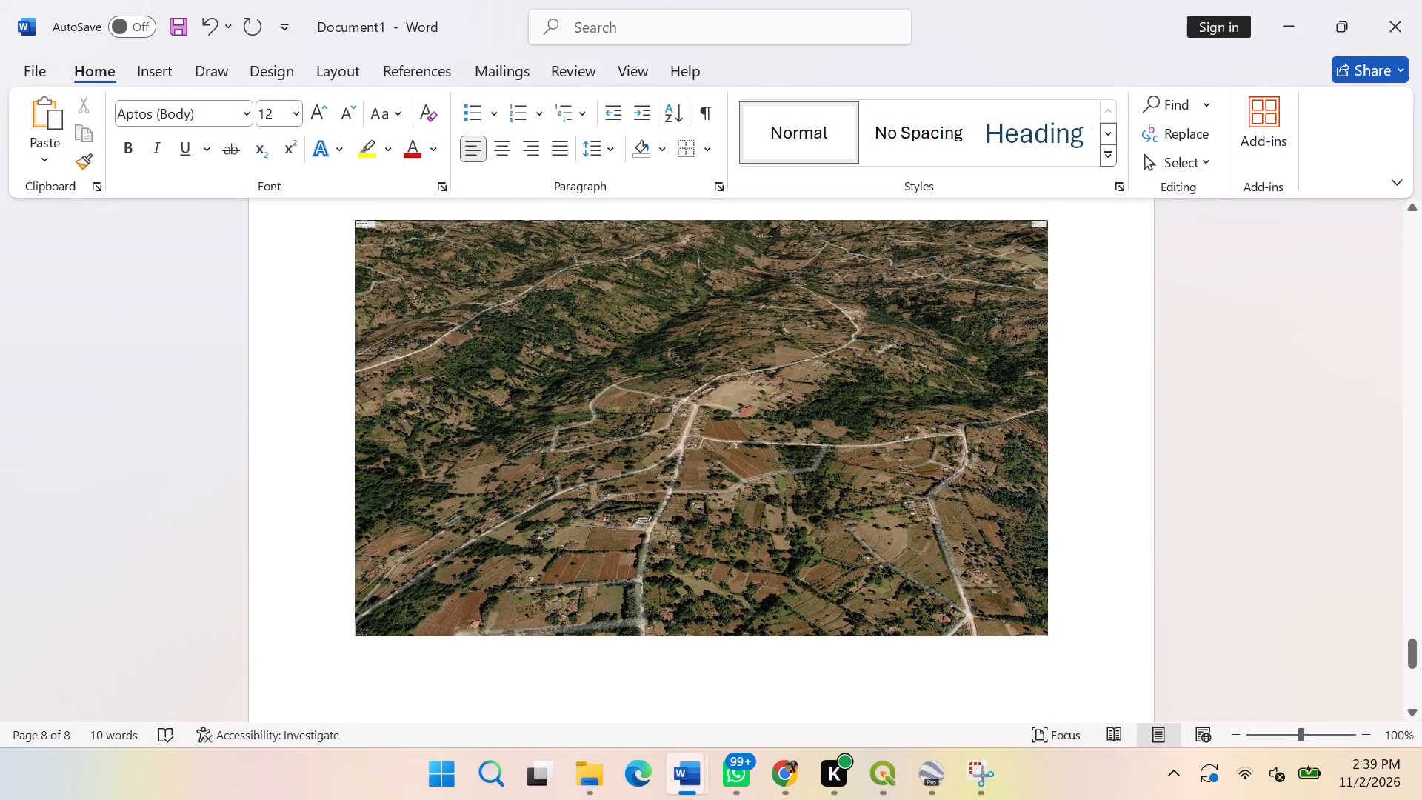
scroll(857, 487, down, 20)
scroll(857, 487, down, 3)
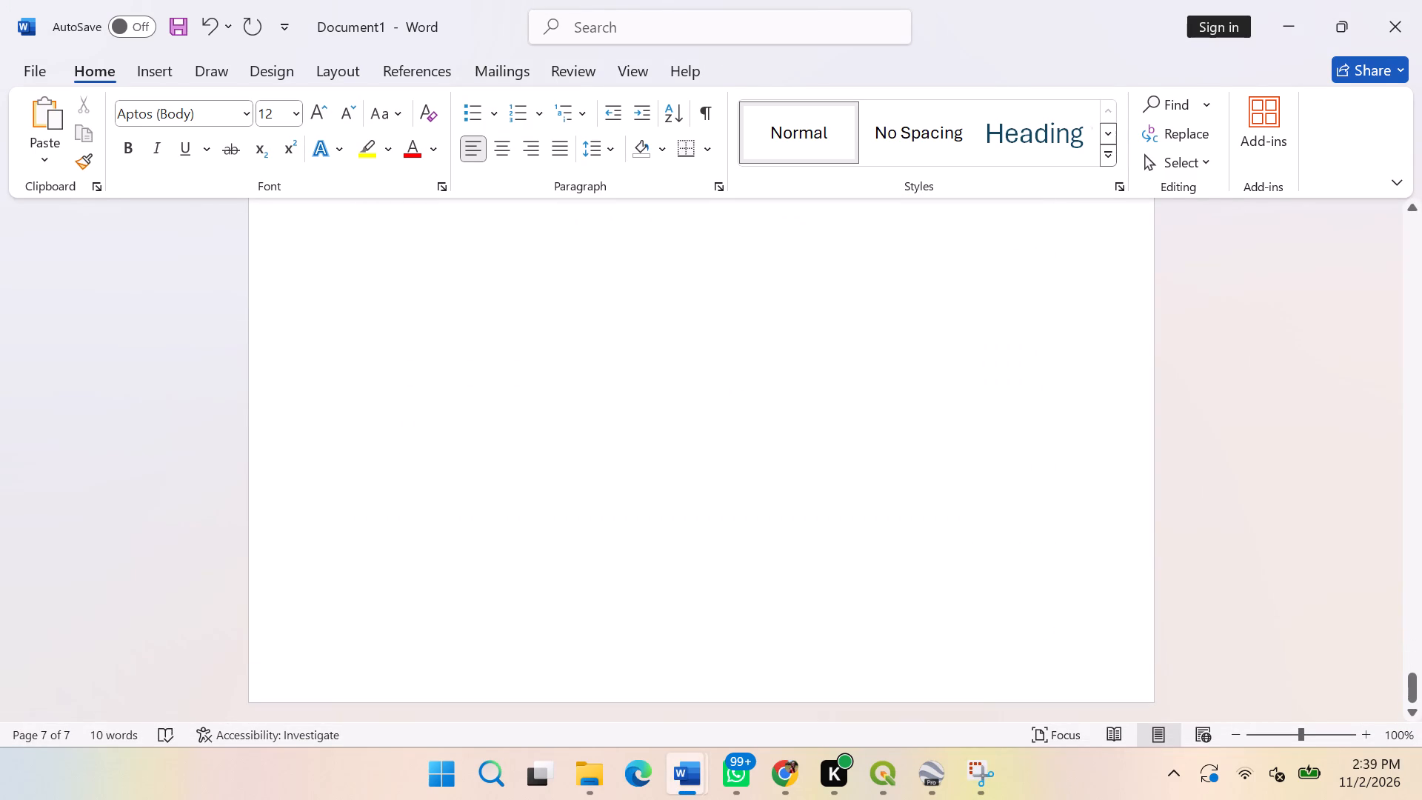
scroll(742, 345, up, 1)
click(755, 345)
scroll(822, 341, up, 8)
click(1073, 546)
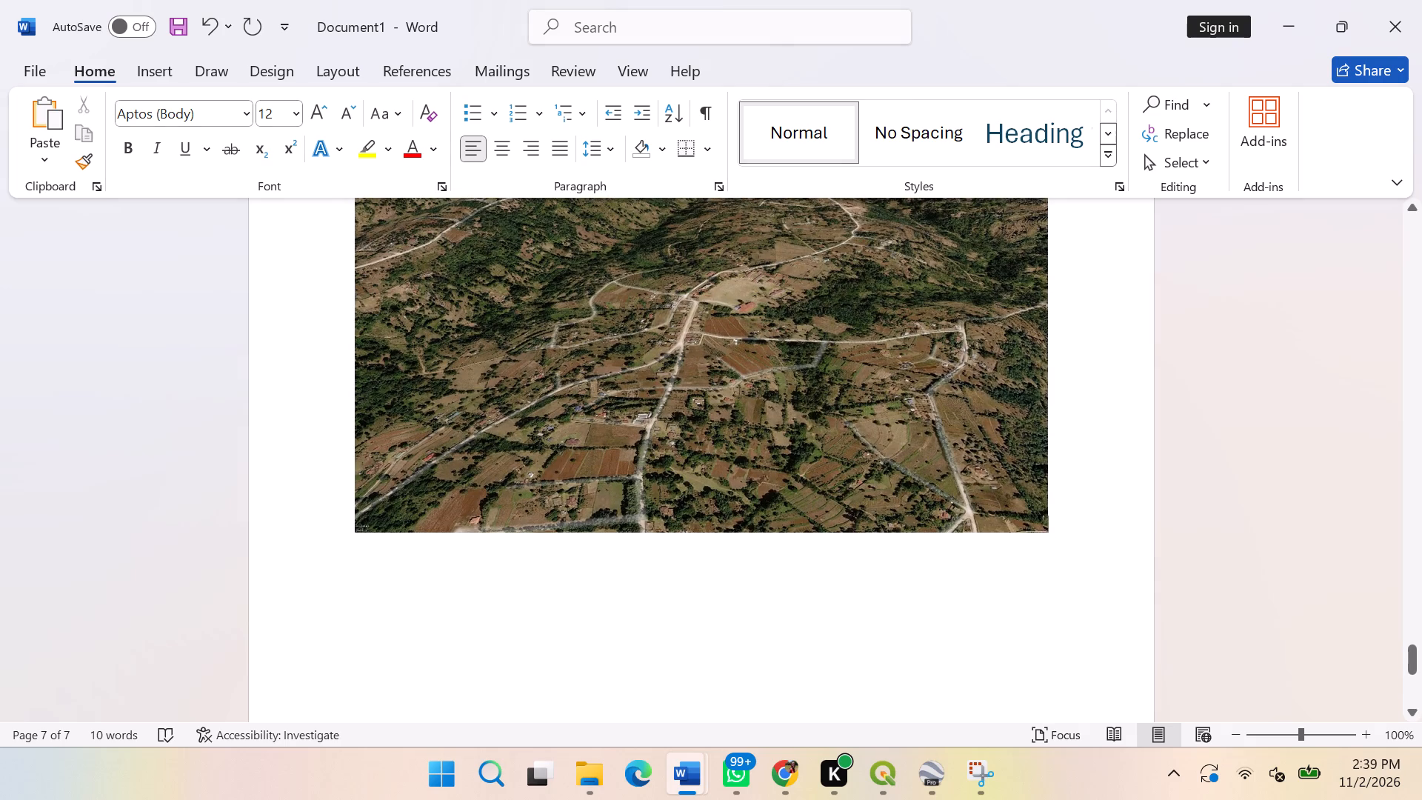
key(Return)
key(Return)
key(Return)
key(Return)
key(Return)
key(Return)
key(Return)
key(Return)
key(Return)
key(Return)
key(Return)
key(Return)
key(Return)
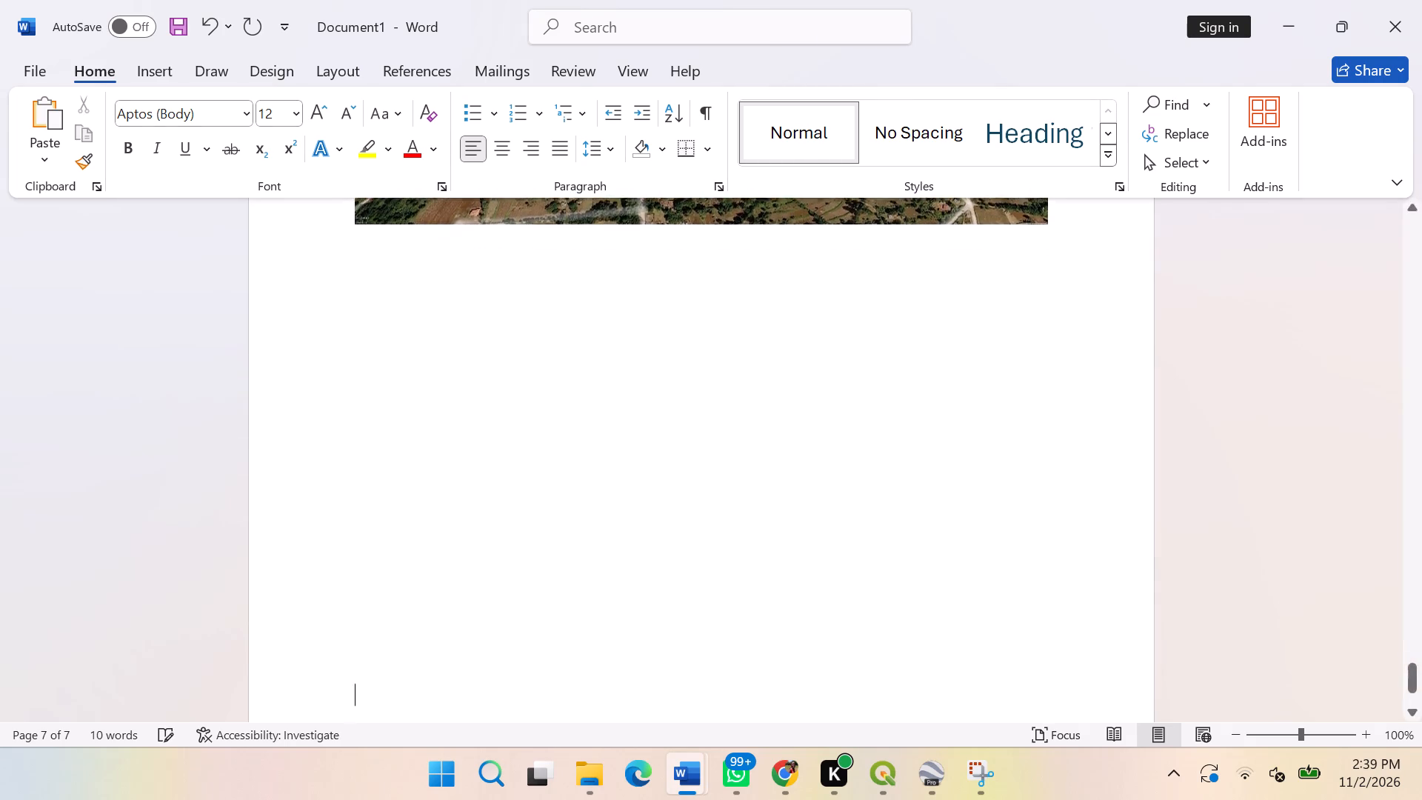
key(Return)
key(Return)
key(Return)
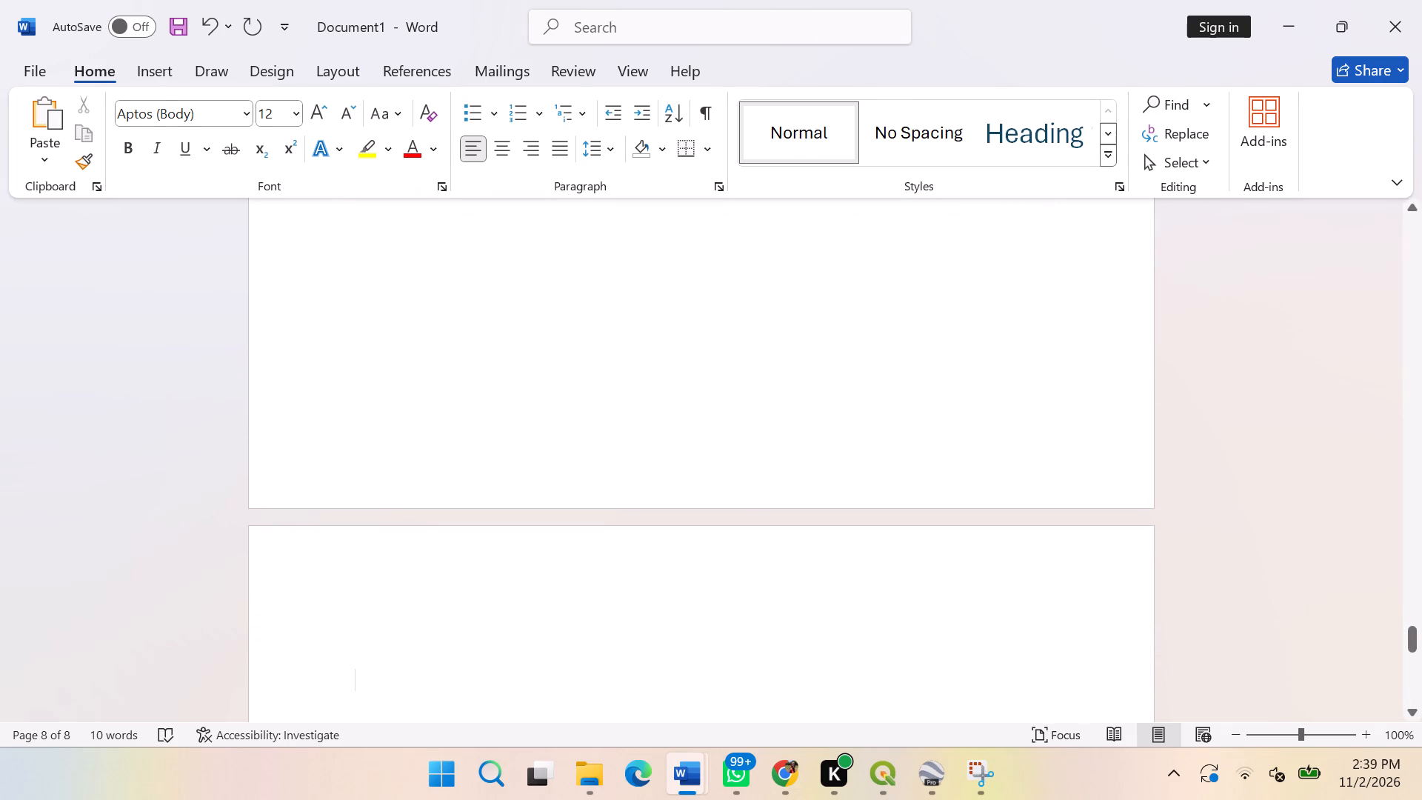
Paste the copied Georeferencer capture onto the new page.
key(ctrl+v)
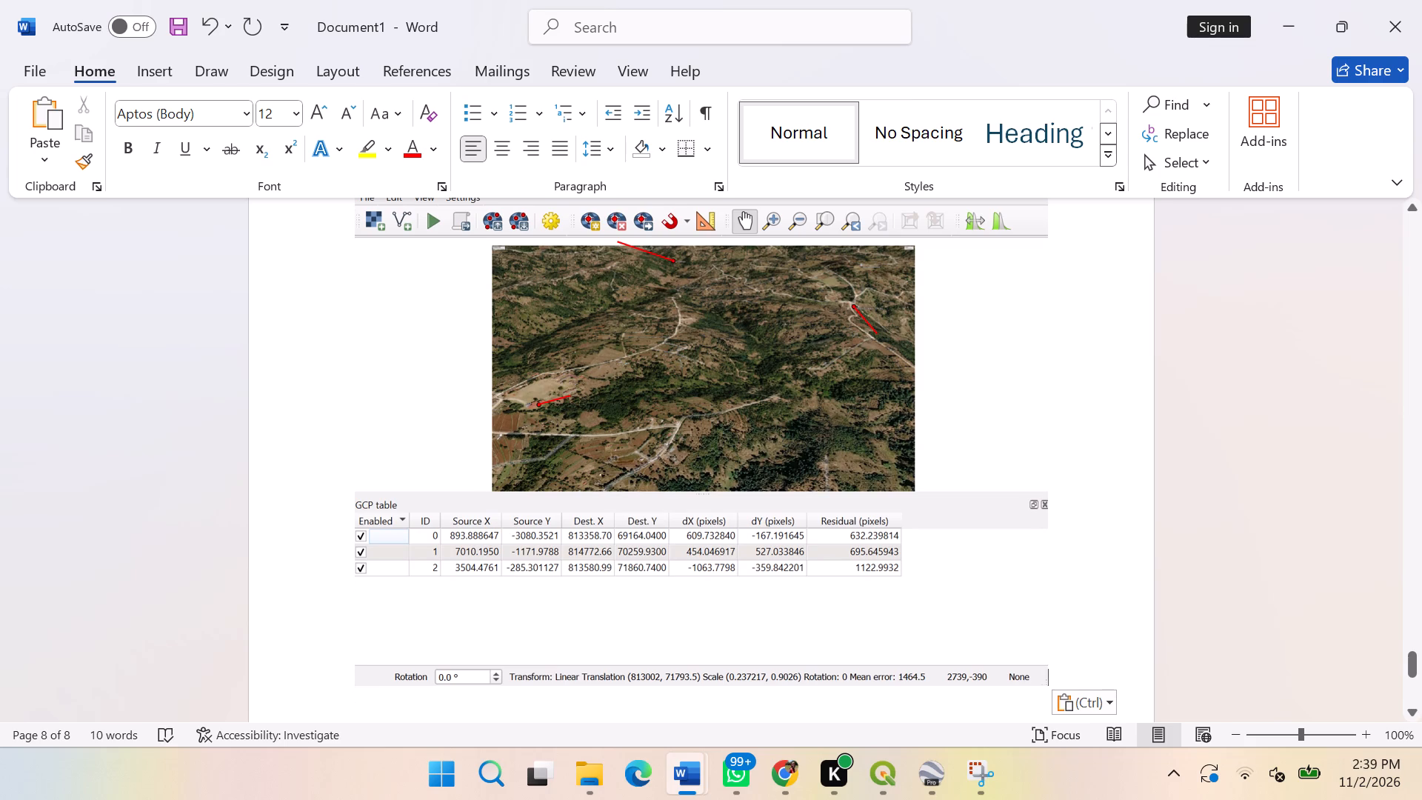
scroll(927, 517, up, 3)
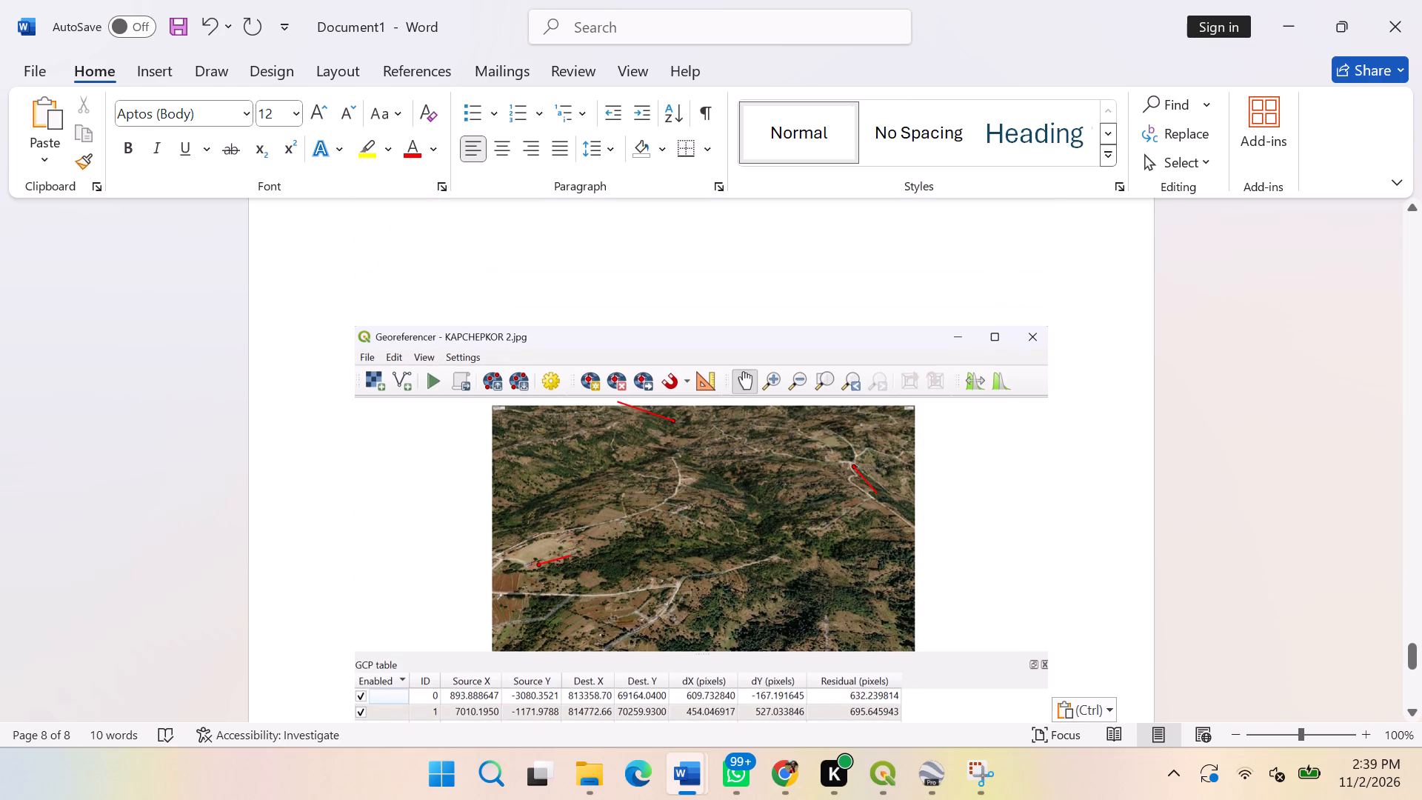
scroll(937, 484, down, 8)
scroll(937, 483, up, 8)
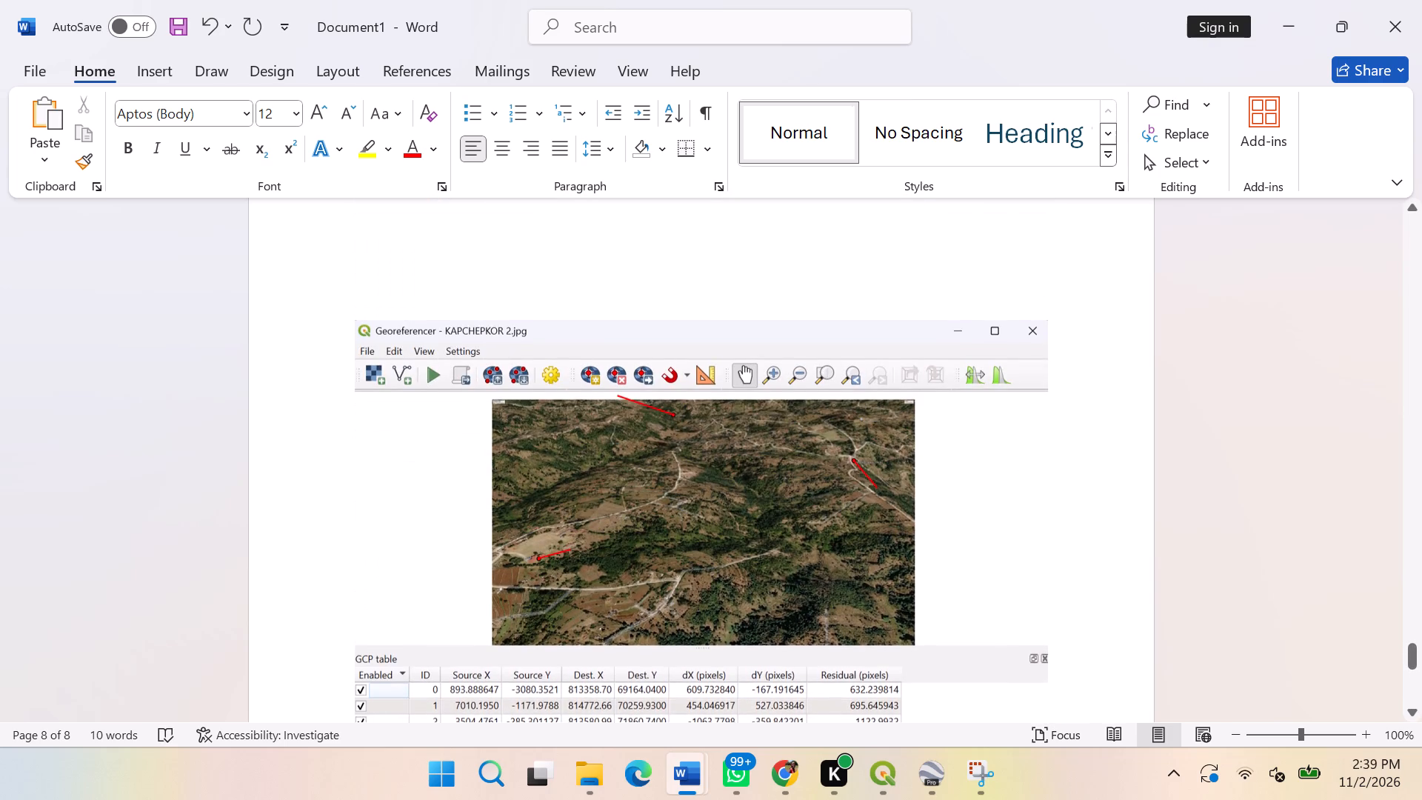
Change the page orientation of Document1 to Landscape.
click(906, 516)
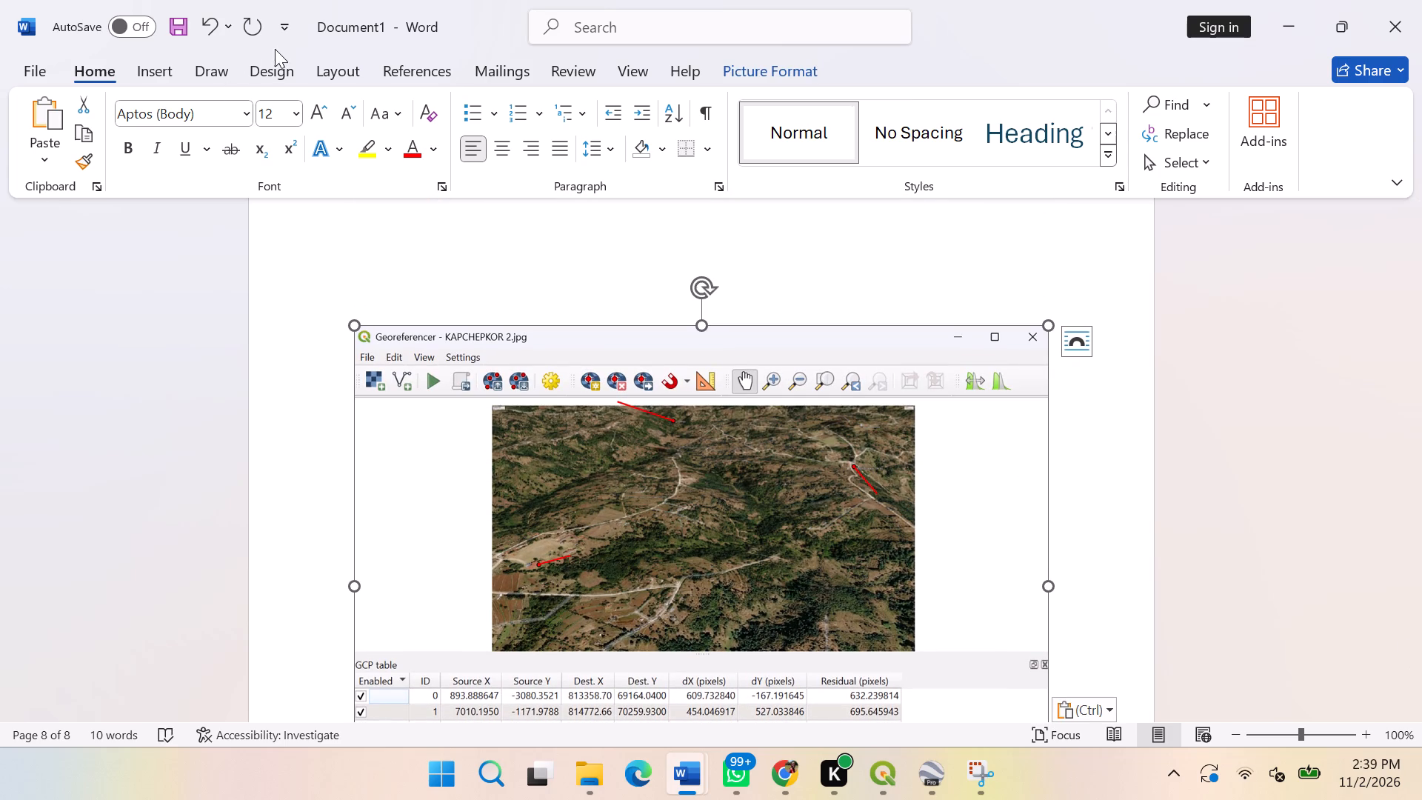
click(353, 73)
click(112, 158)
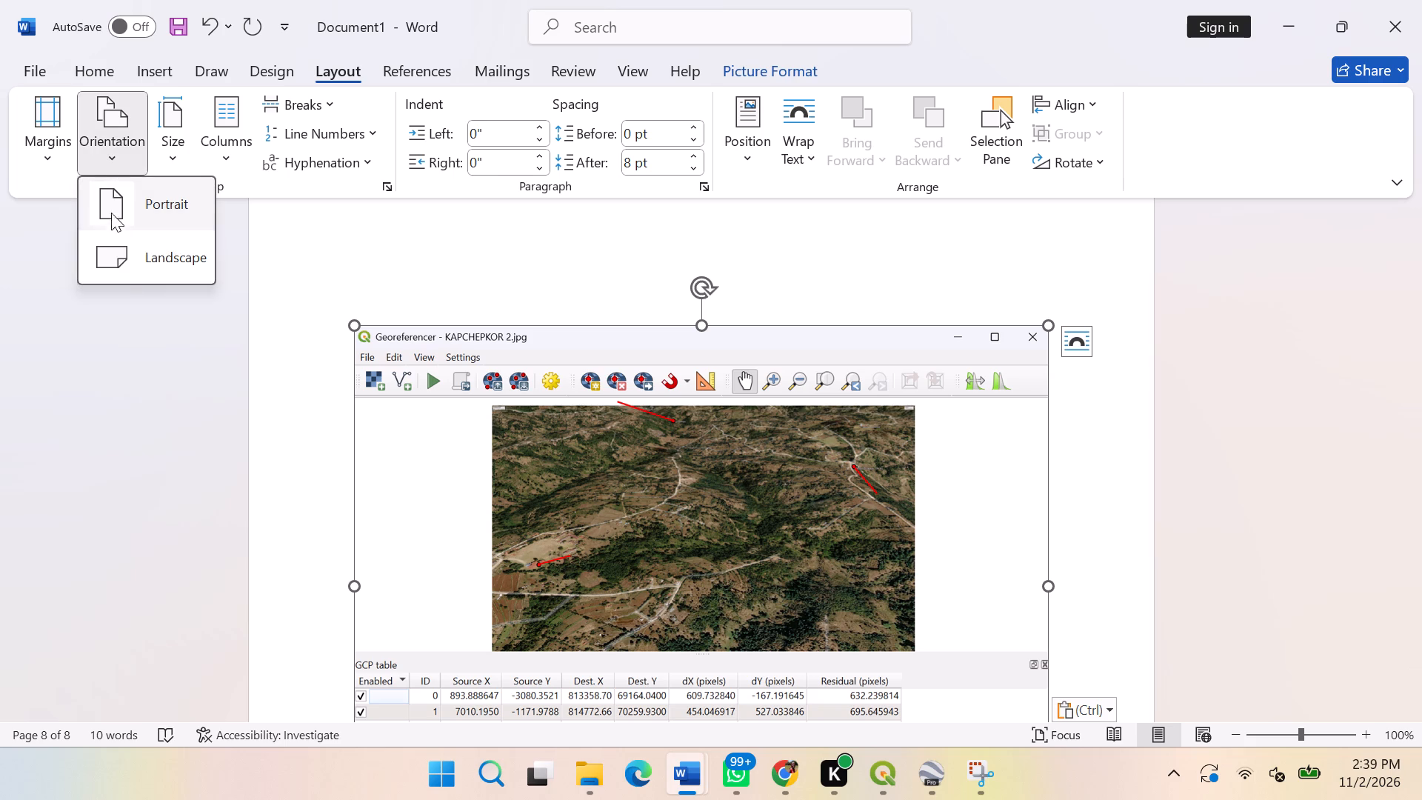
click(124, 258)
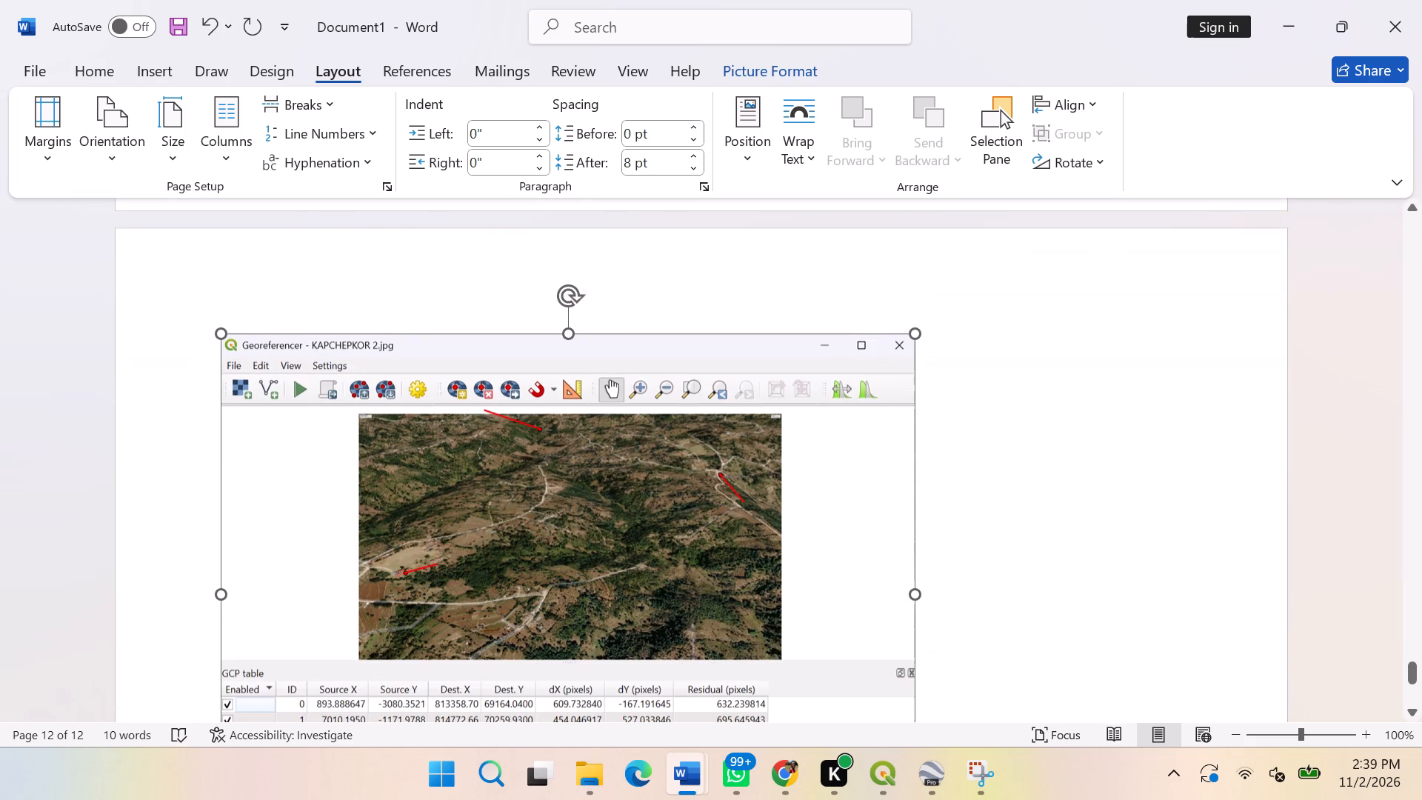
scroll(945, 529, up, 1)
scroll(909, 595, down, 2)
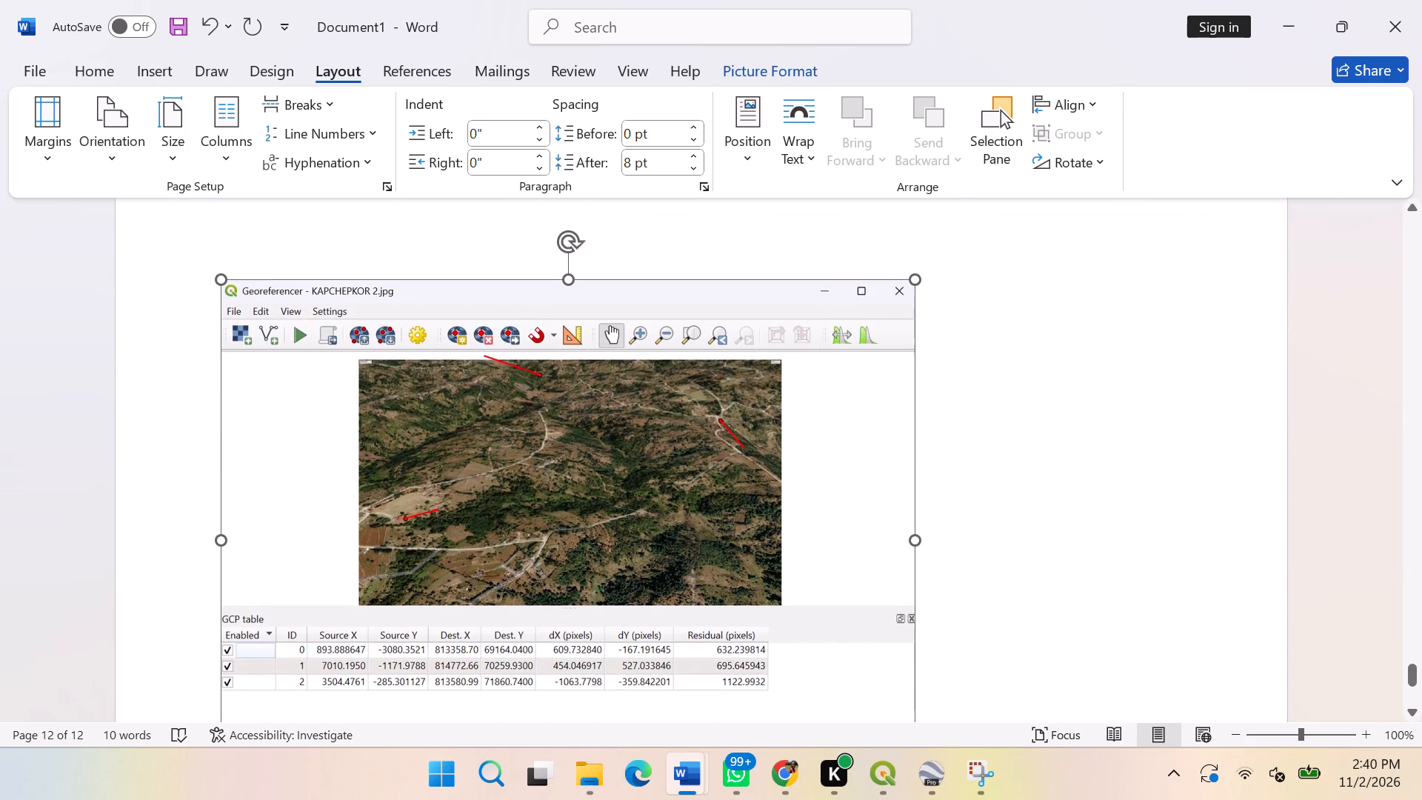
Stretch the pasted Georeferencer capture to about the full width between the margins and extend its height to fill the landscape page.
drag(916, 541, 1251, 577)
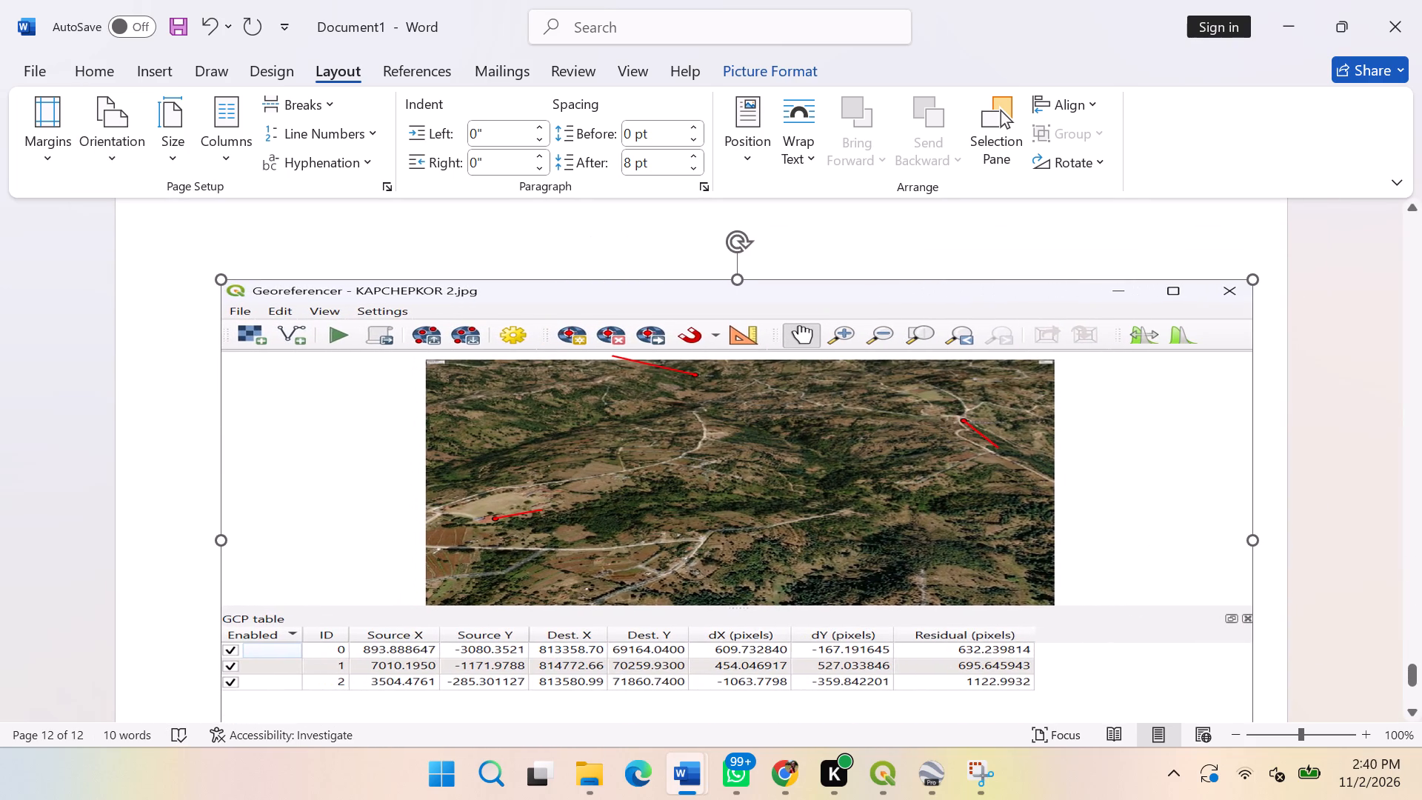
drag(1251, 577, 1248, 577)
scroll(861, 496, down, 4)
scroll(719, 592, down, 2)
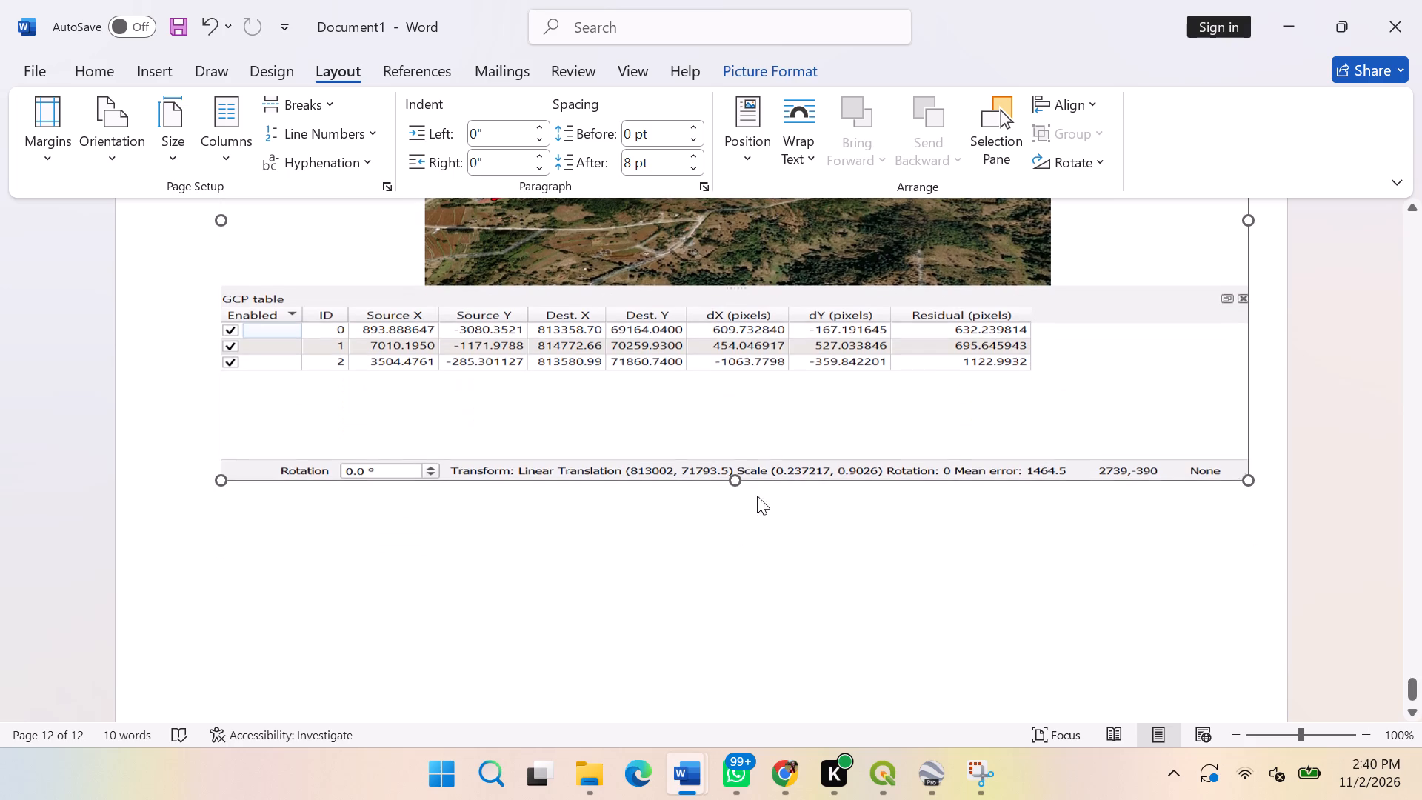
drag(736, 478, 708, 709)
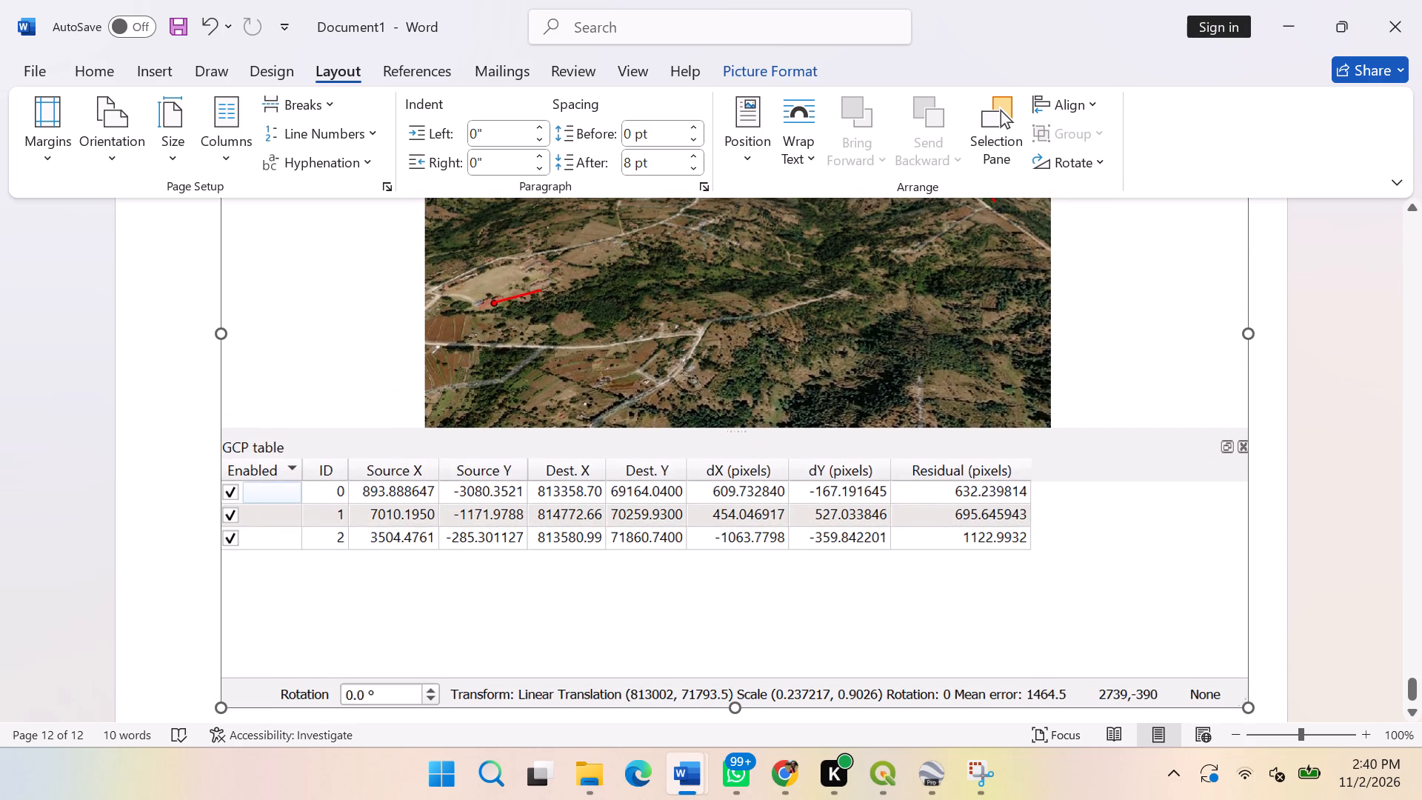
drag(708, 709, 708, 715)
scroll(731, 564, down, 14)
scroll(741, 557, up, 9)
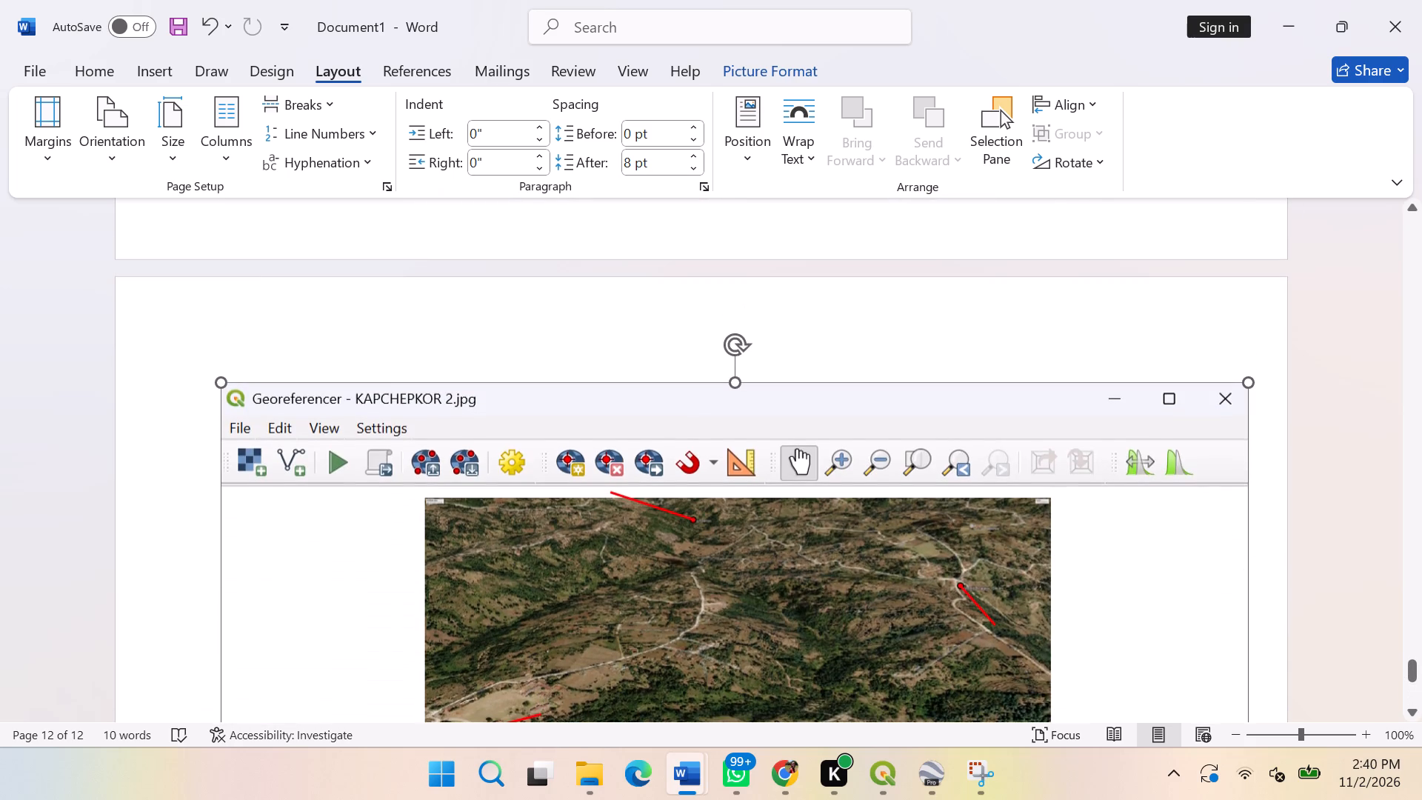
scroll(741, 557, down, 6)
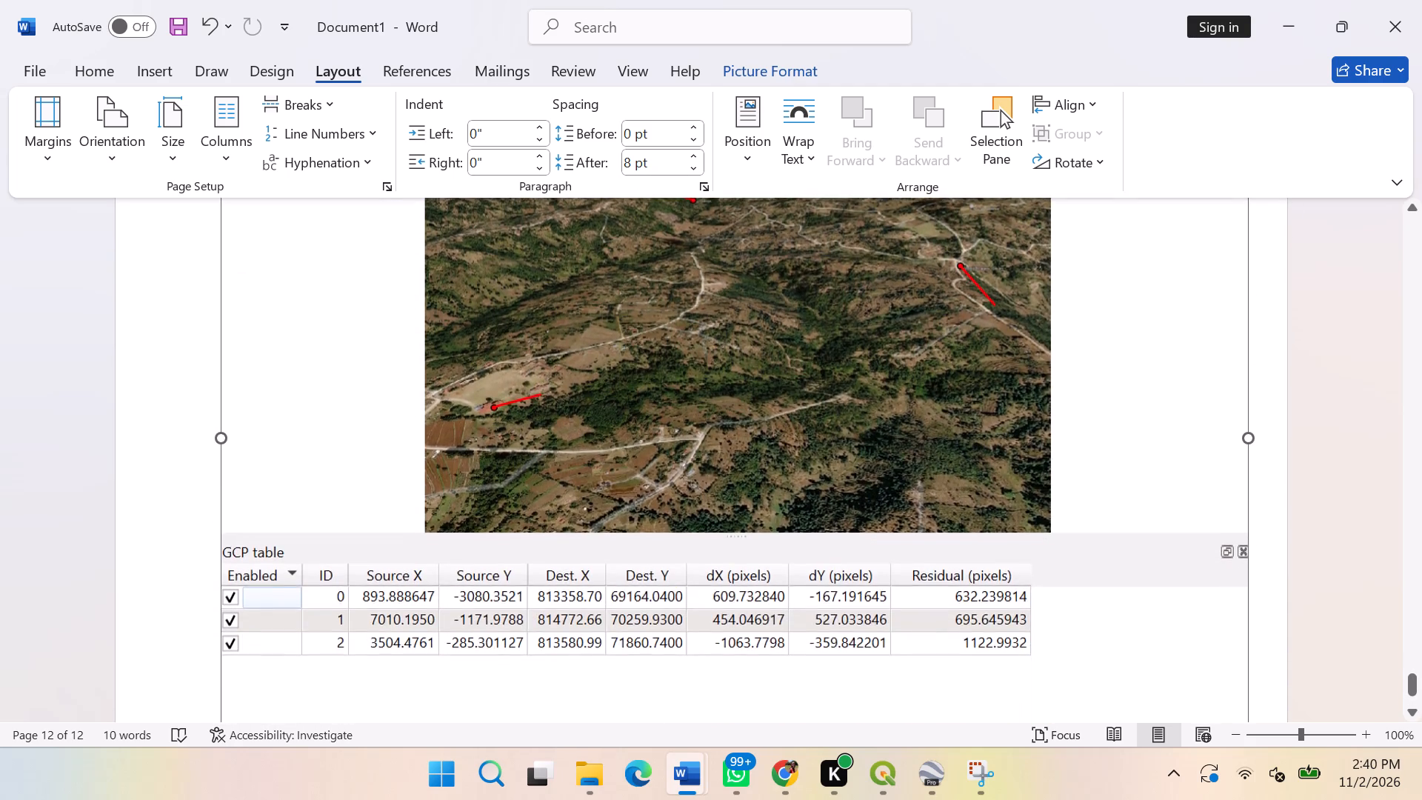
scroll(743, 557, up, 4)
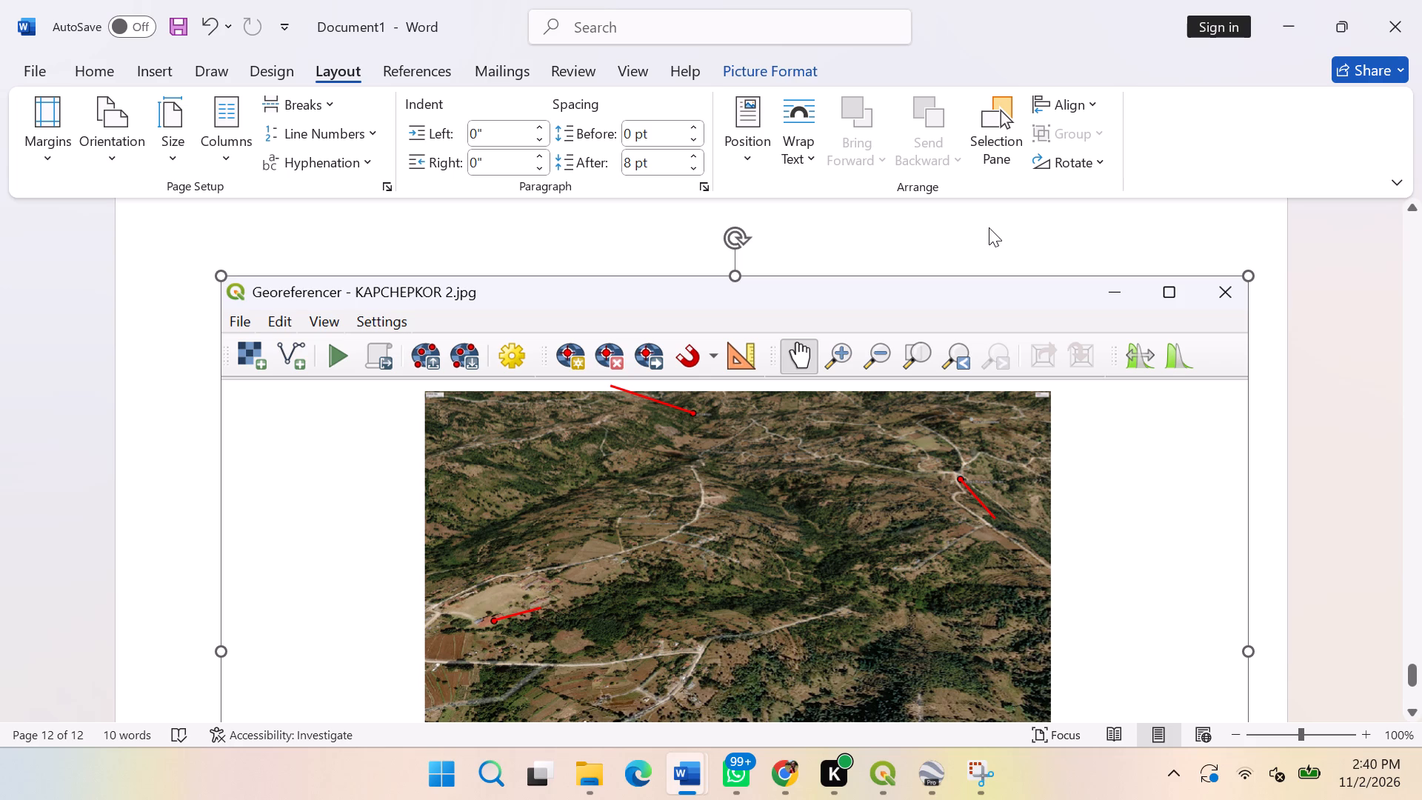
scroll(1012, 302, down, 8)
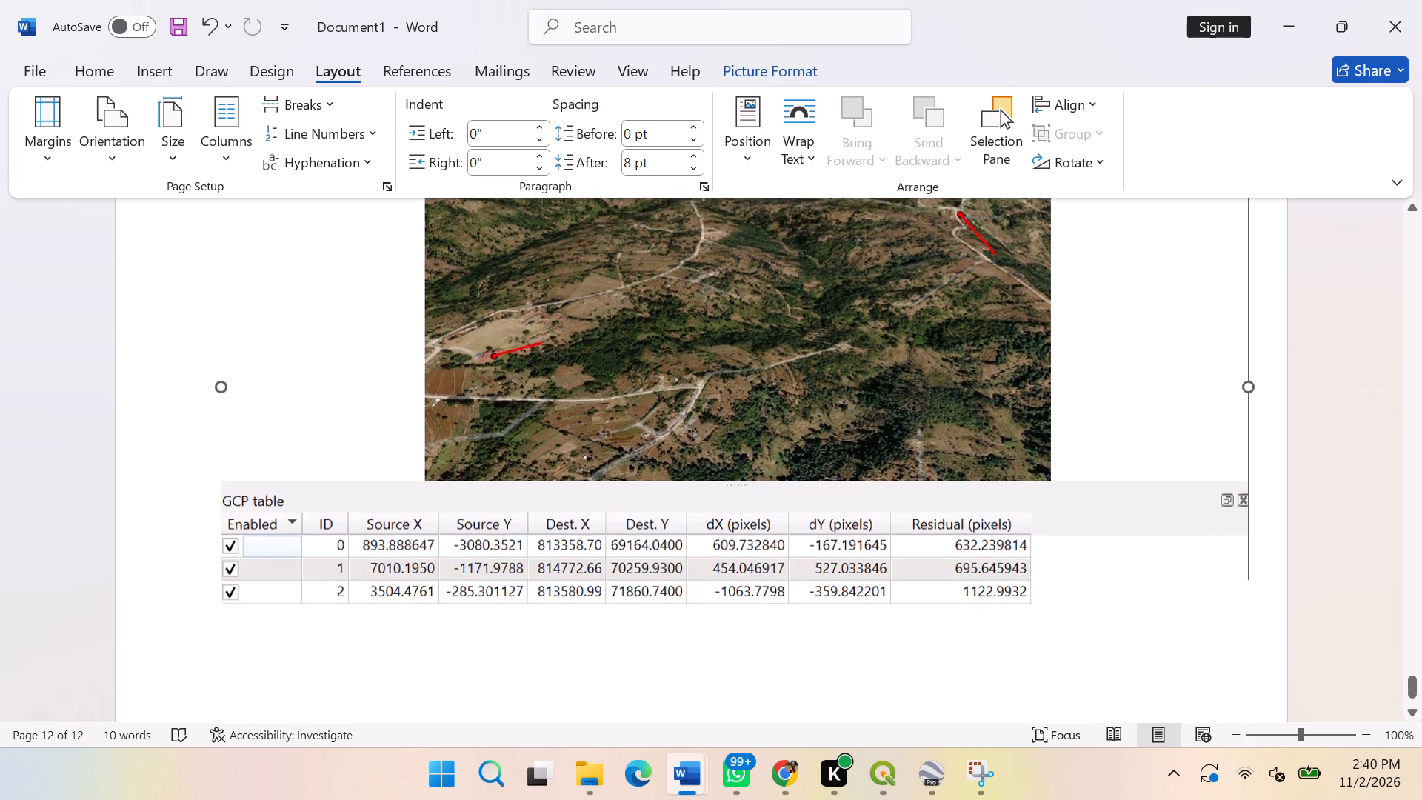
scroll(1041, 322, down, 4)
scroll(1061, 636, down, 5)
Add a new line after the Georeferencer capture at the end of the document.
click(1059, 679)
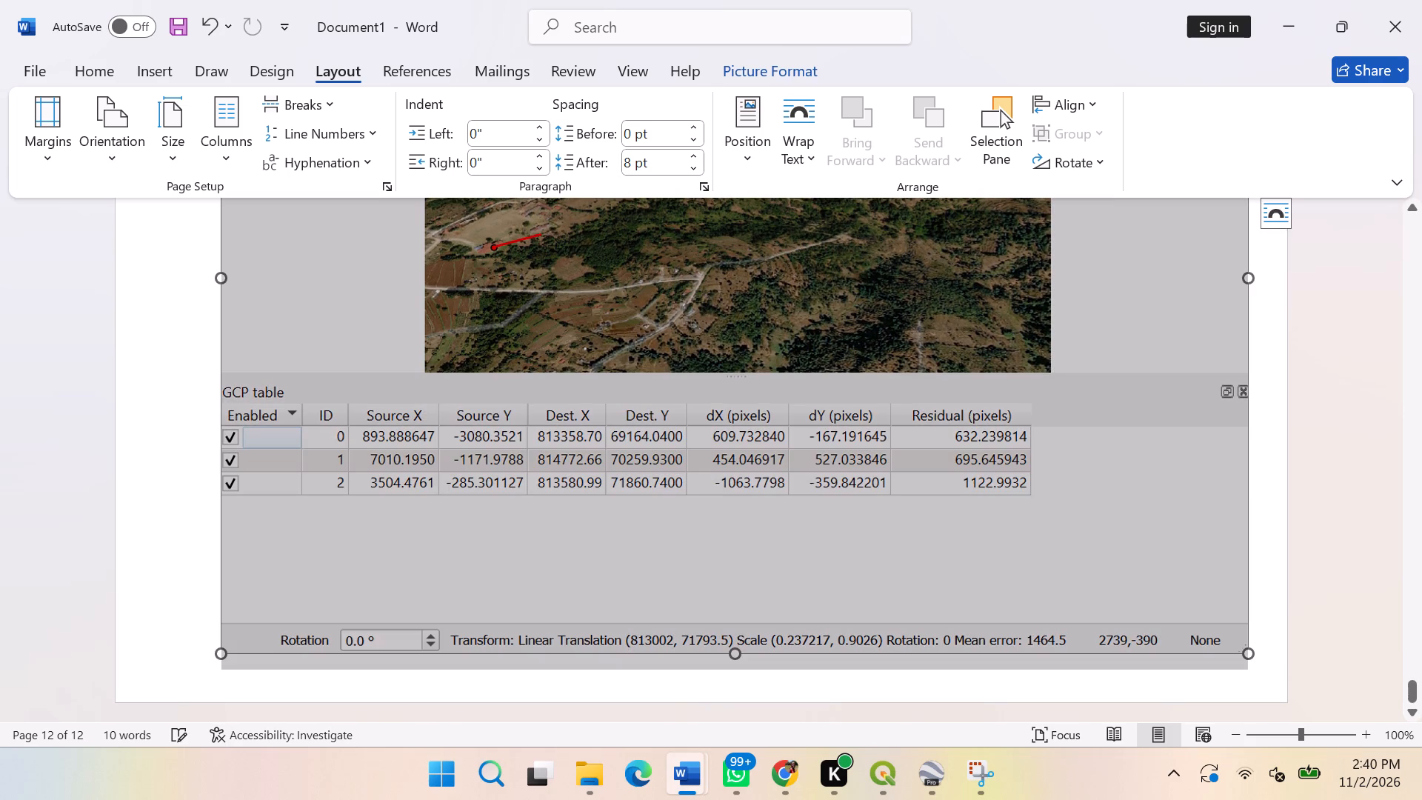
click(1137, 687)
click(1258, 648)
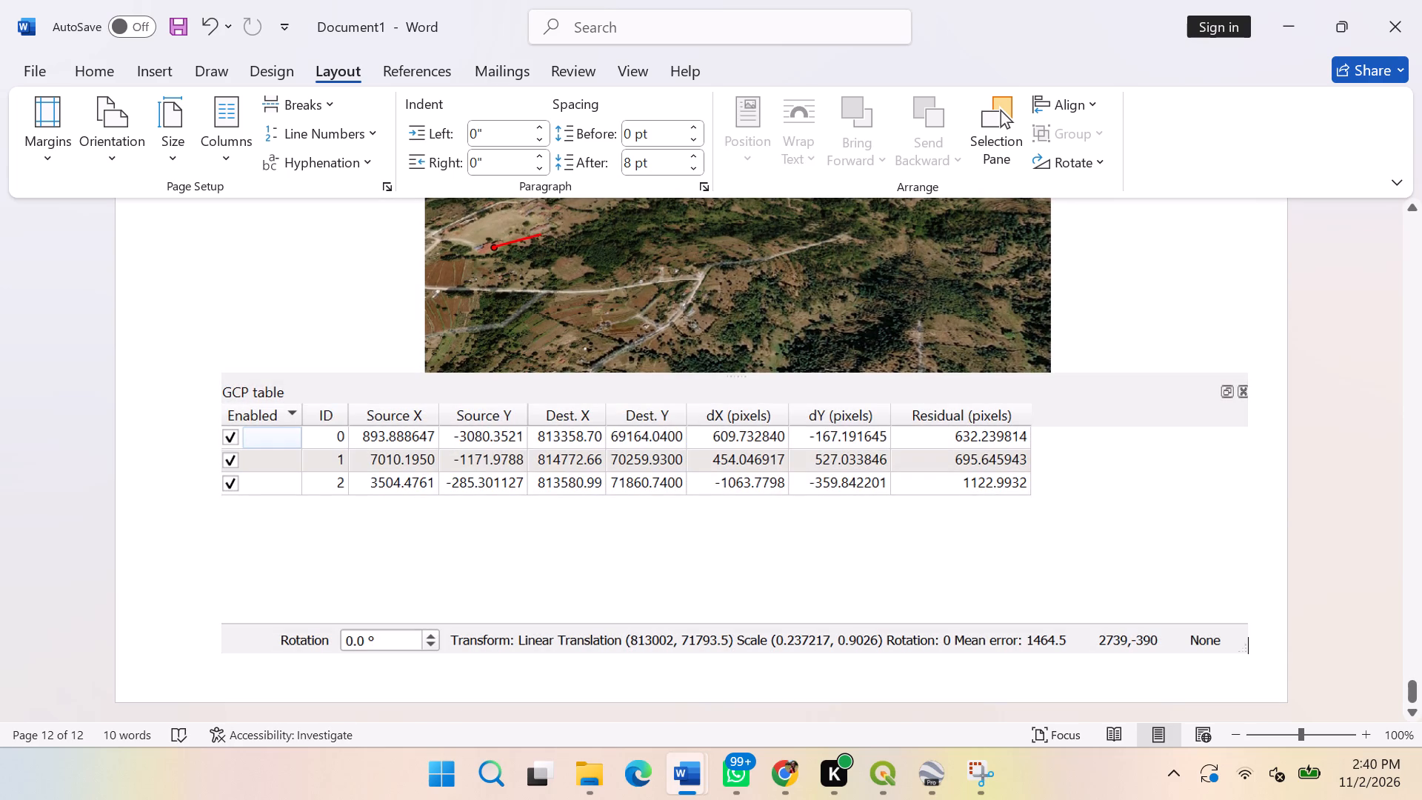
key(Return)
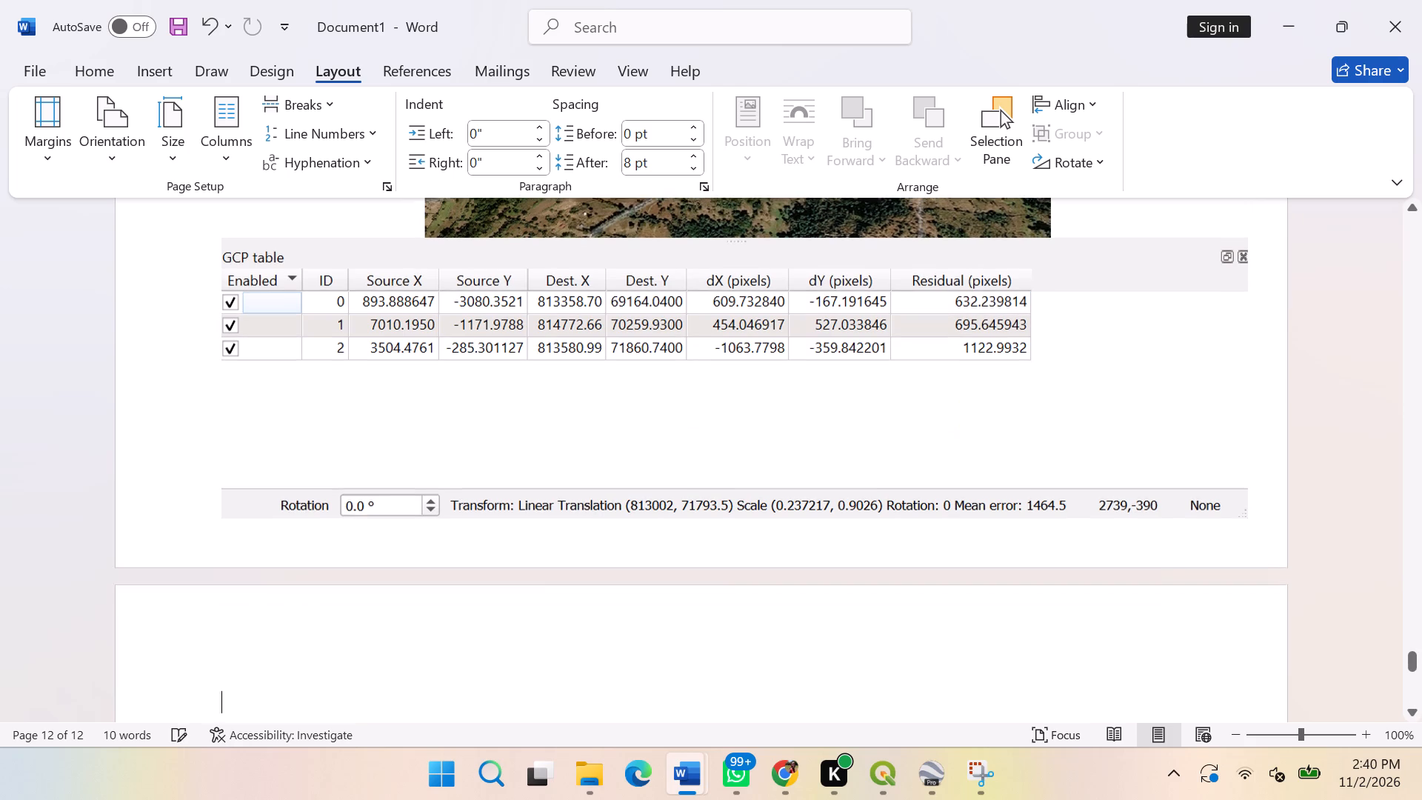
Print one copy of only the page holding the Georeferencer capture, in landscape, on the ECOSYS M4125idn printer.
scroll(1244, 634, up, 7)
scroll(1175, 643, up, 3)
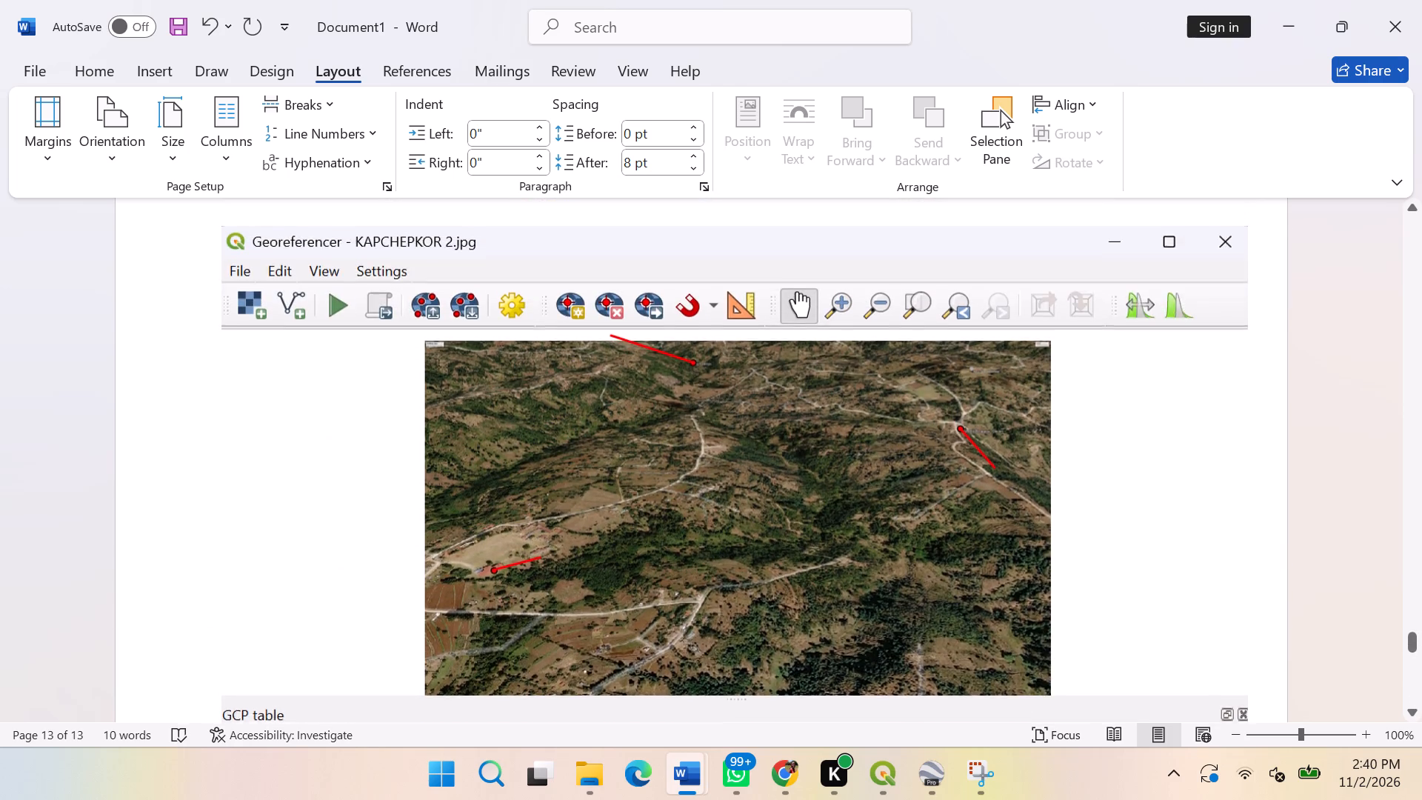
scroll(1174, 643, up, 1)
scroll(1174, 644, down, 1)
scroll(1175, 647, up, 2)
scroll(1175, 647, down, 2)
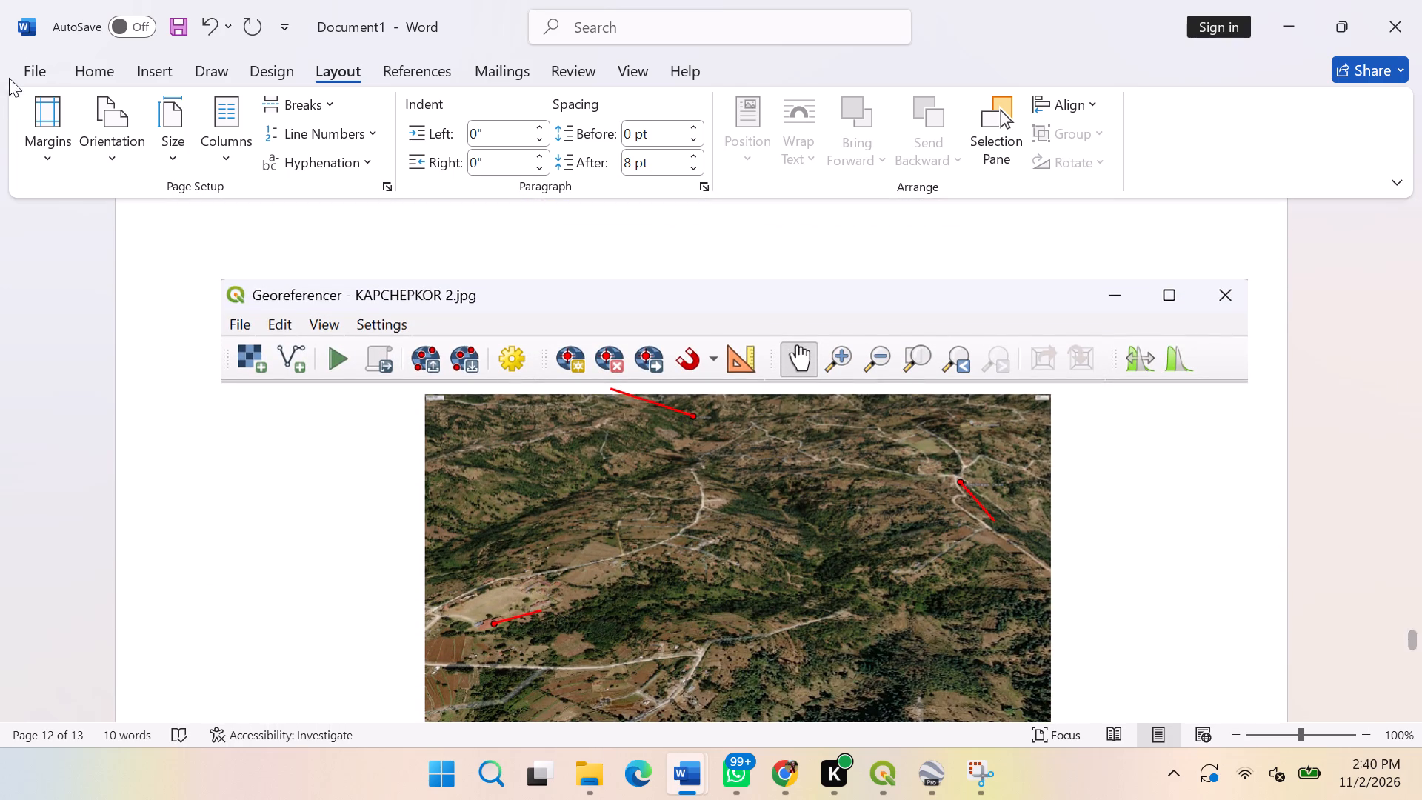
click(27, 72)
click(63, 513)
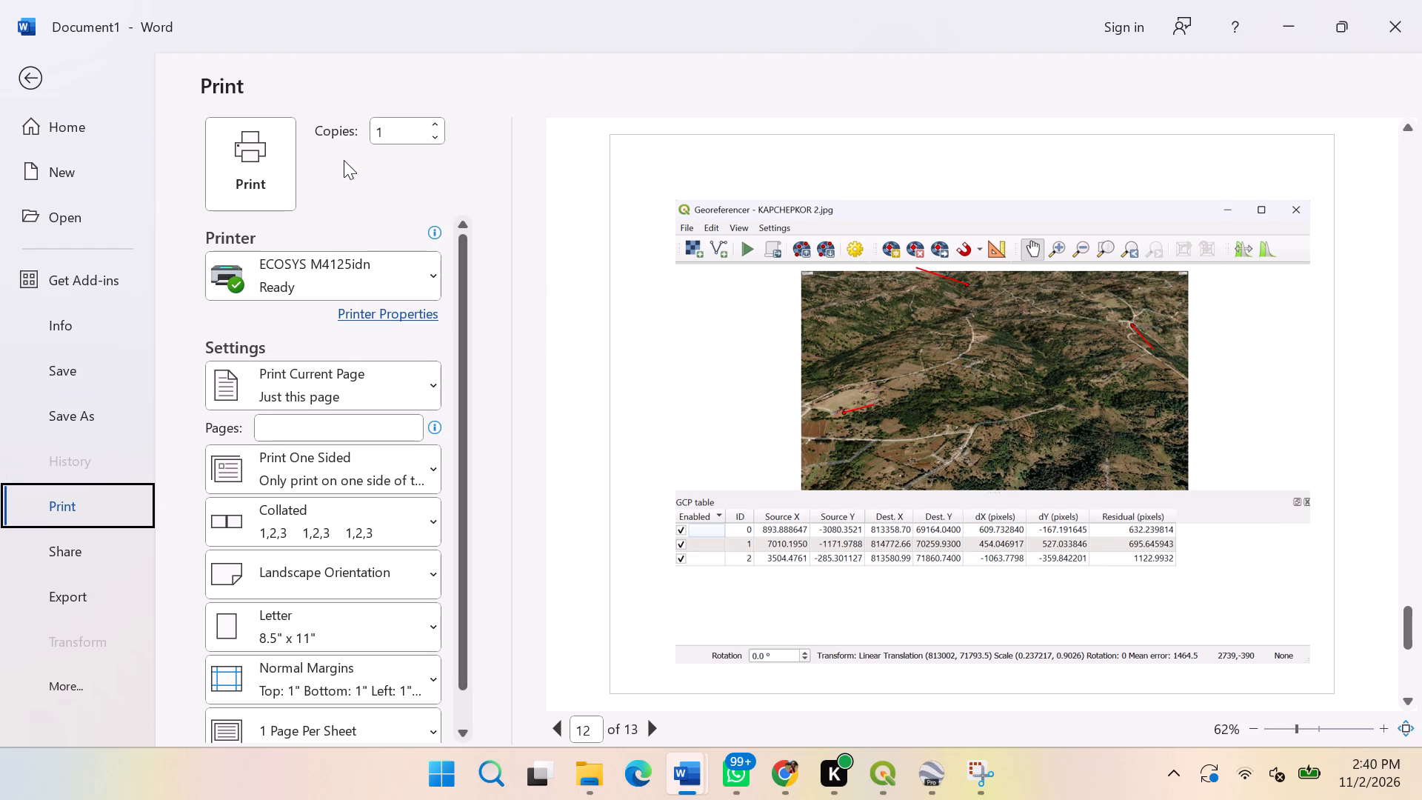
click(250, 154)
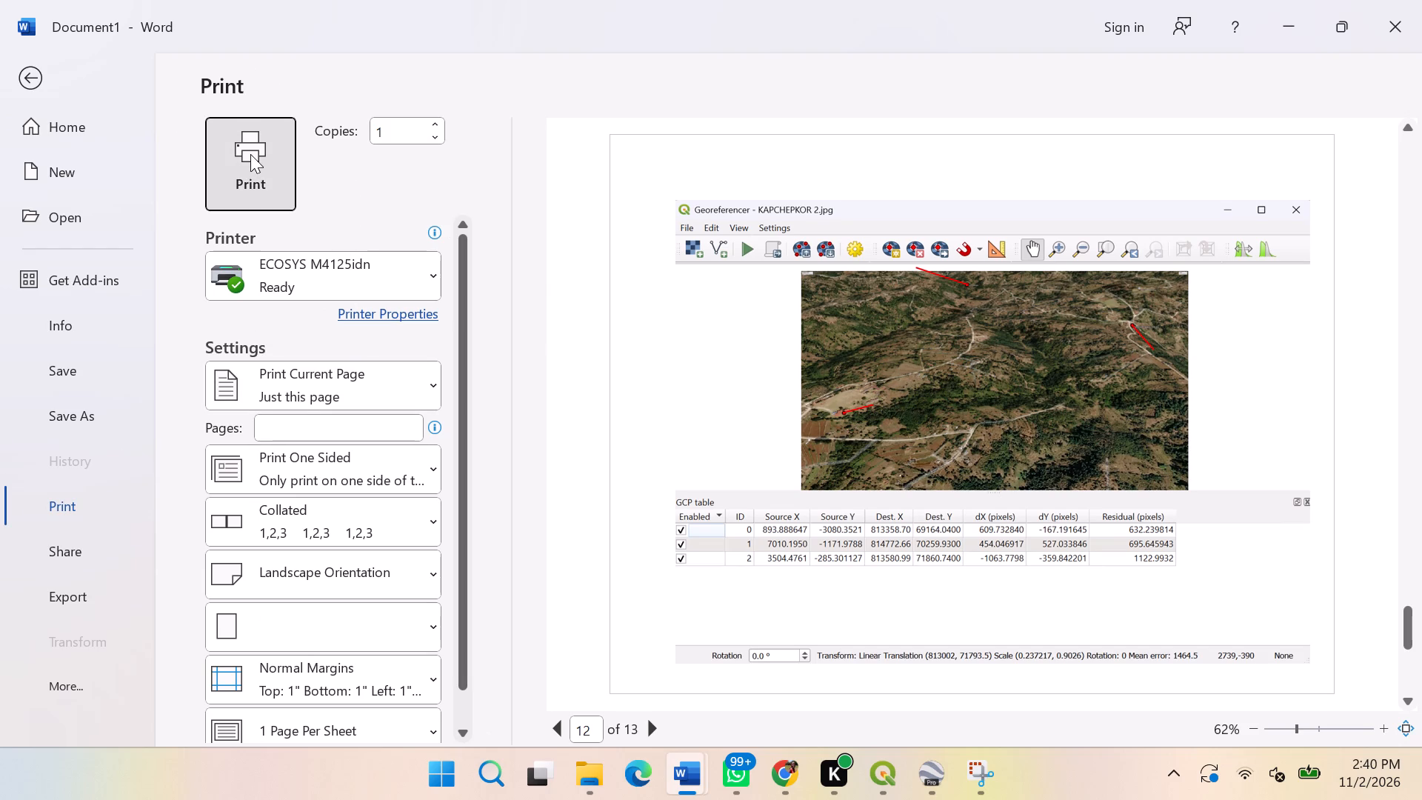